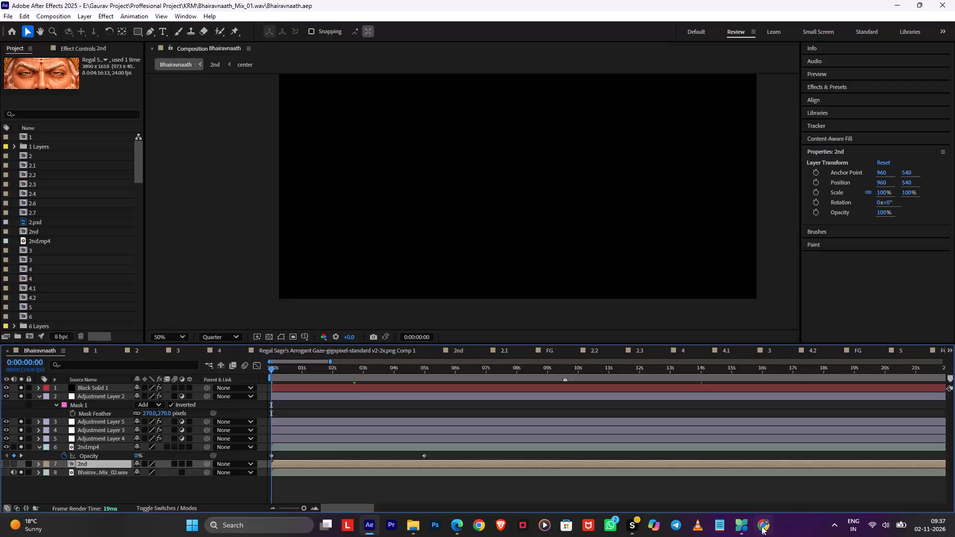
Switch to Google Drive in Chrome and download Bhairav folder.zip from the Bhiairav Bhajan folder of KM Devotional.
{"action": "left_click", "coordinate": [768, 526]}
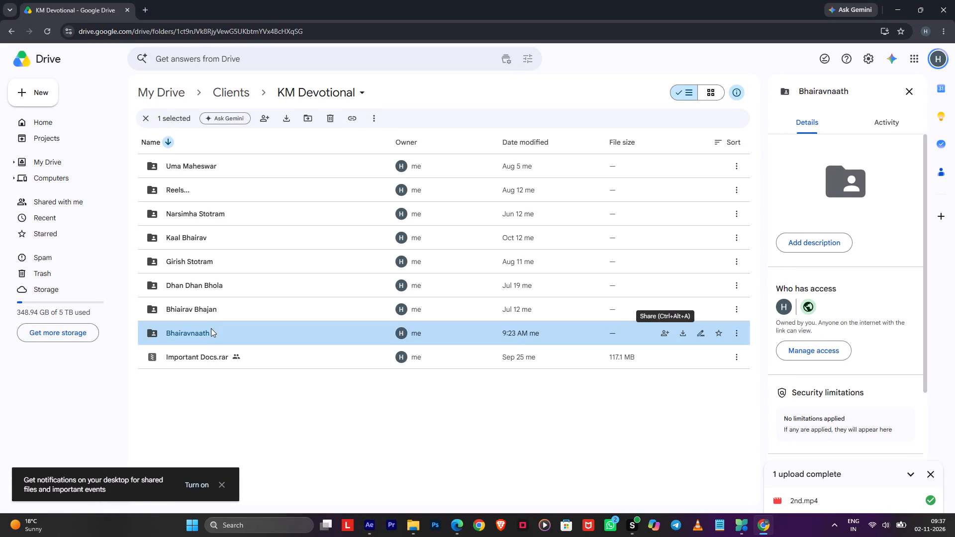
{"action": "left_click", "coordinate": [202, 306]}
{"action": "double_click", "coordinate": [203, 305]}
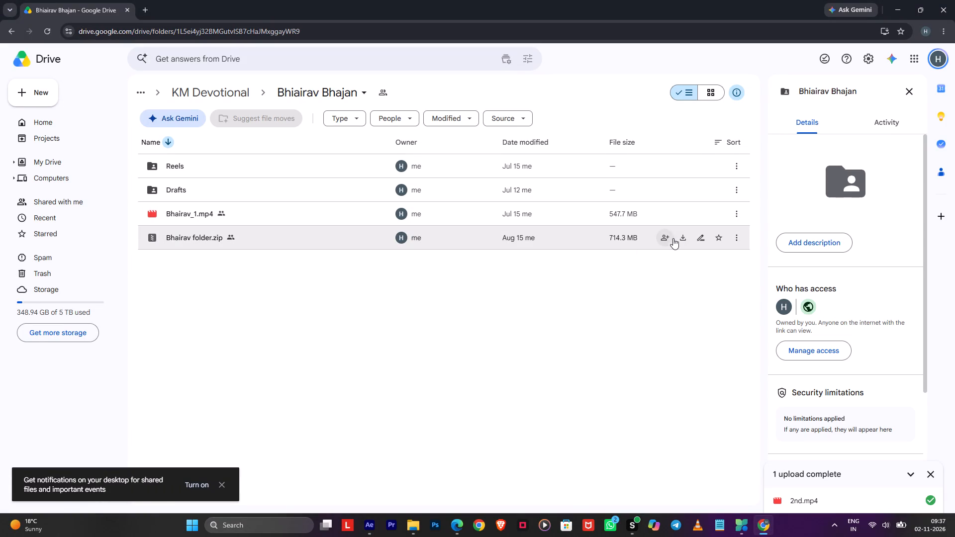
{"action": "left_click", "coordinate": [680, 239]}
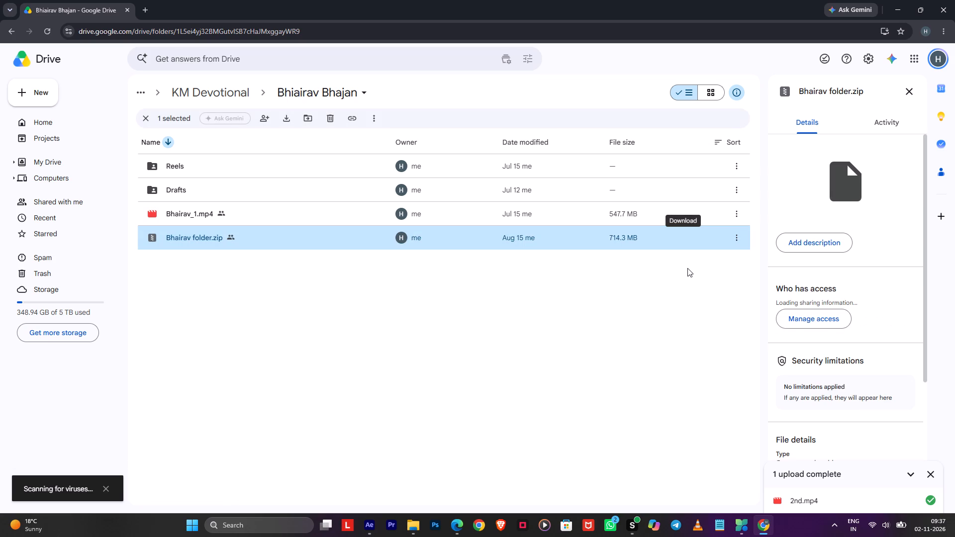
{"action": "left_click", "coordinate": [544, 309]}
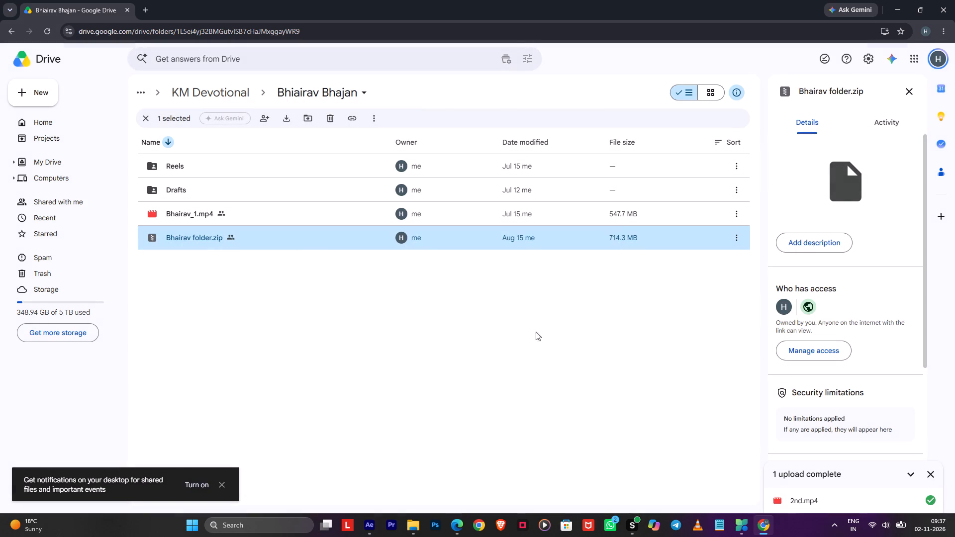
Return to After Effects and preview the opening ten seconds of the Bhairavnaath composition, including the seated figure shot.
{"action": "left_click", "coordinate": [463, 526]}
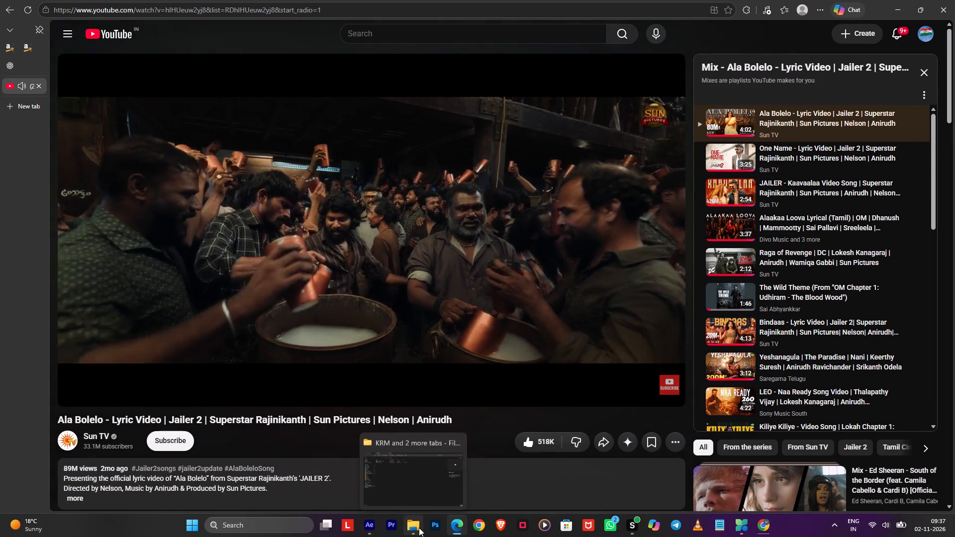
{"action": "left_click", "coordinate": [372, 528]}
{"action": "key", "text": "space"}
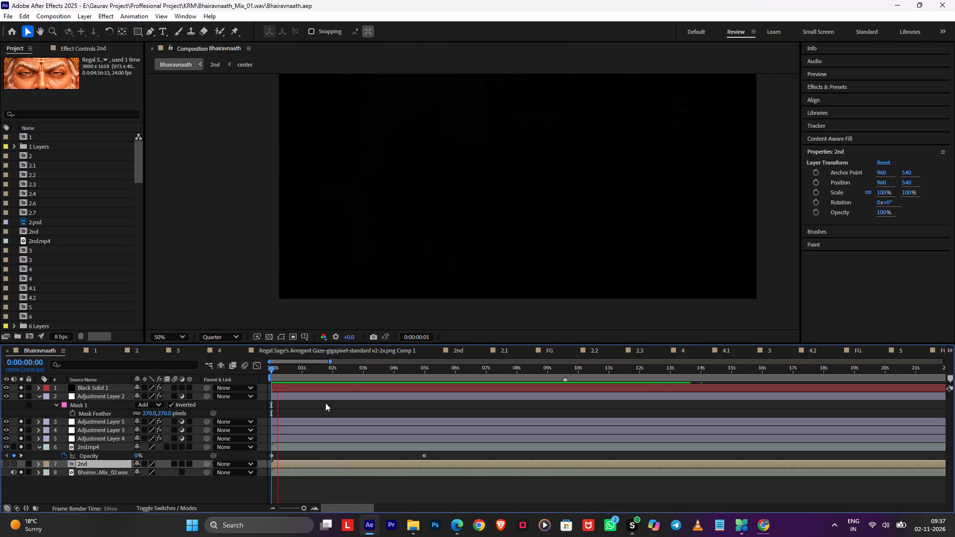
{"action": "left_click_drag", "start_coordinate": [356, 373], "coordinate": [416, 389]}
{"action": "key", "text": "space"}
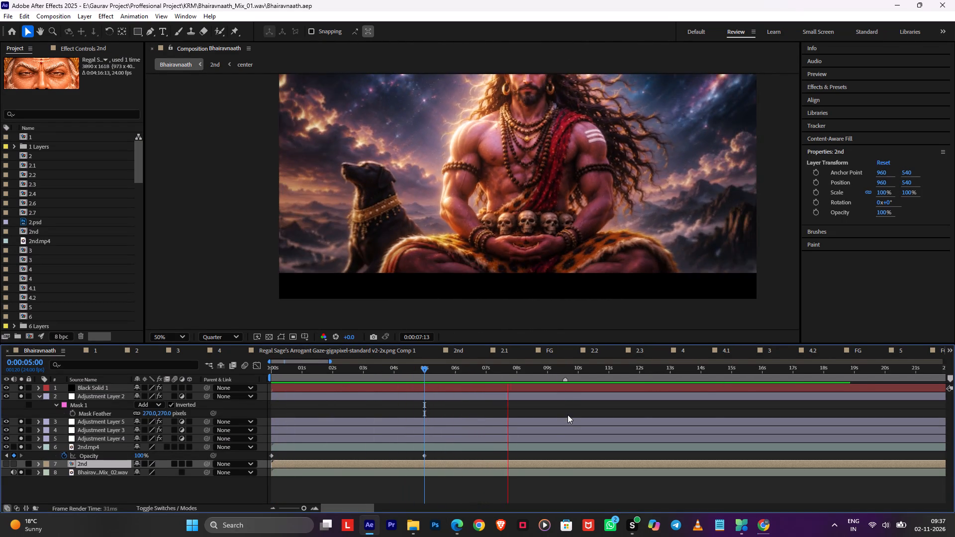
{"action": "middle_click_drag", "start_coordinate": [562, 421], "coordinate": [463, 452]}
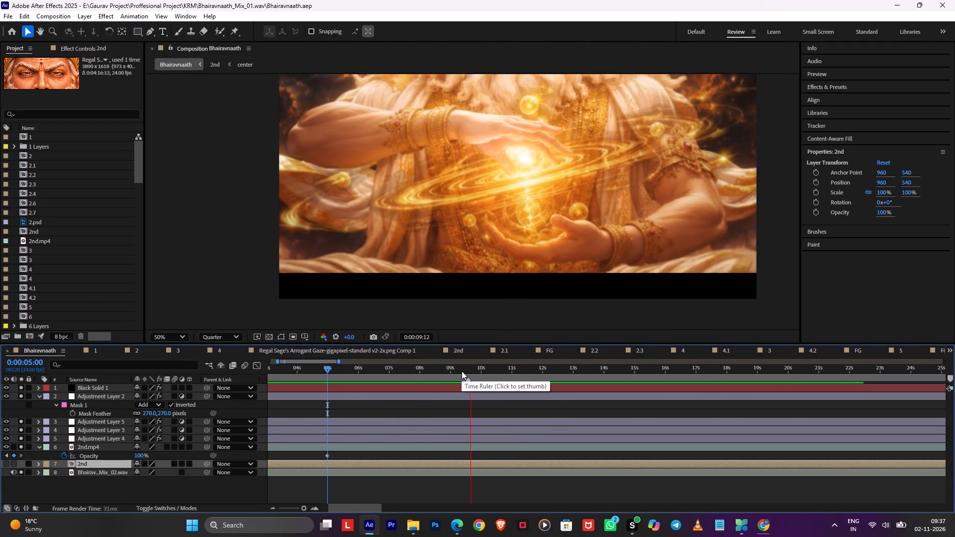
{"action": "left_click_drag", "start_coordinate": [462, 369], "coordinate": [472, 369]}
{"action": "key", "text": "space"}
{"action": "left_click_drag", "start_coordinate": [472, 369], "coordinate": [420, 372]}
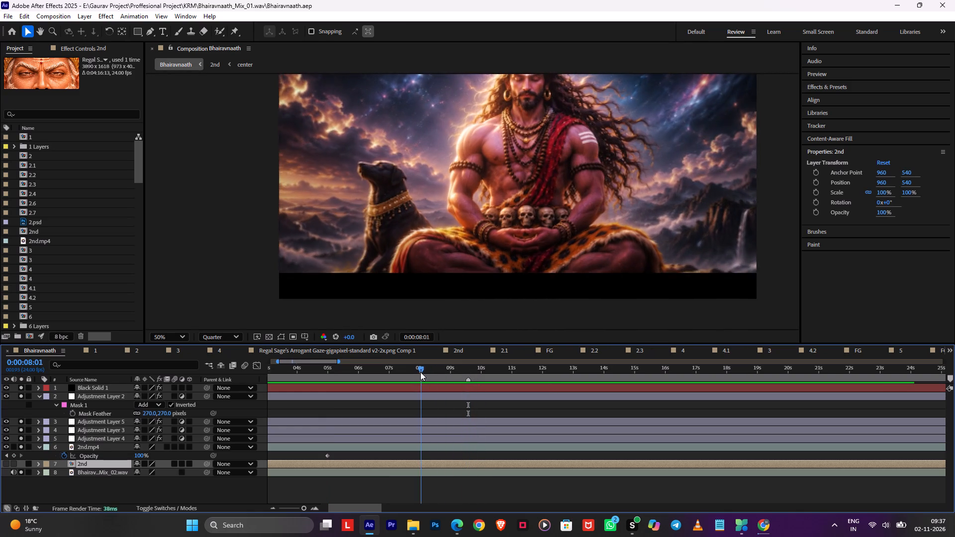
{"action": "left_click_drag", "start_coordinate": [420, 372], "coordinate": [438, 373]}
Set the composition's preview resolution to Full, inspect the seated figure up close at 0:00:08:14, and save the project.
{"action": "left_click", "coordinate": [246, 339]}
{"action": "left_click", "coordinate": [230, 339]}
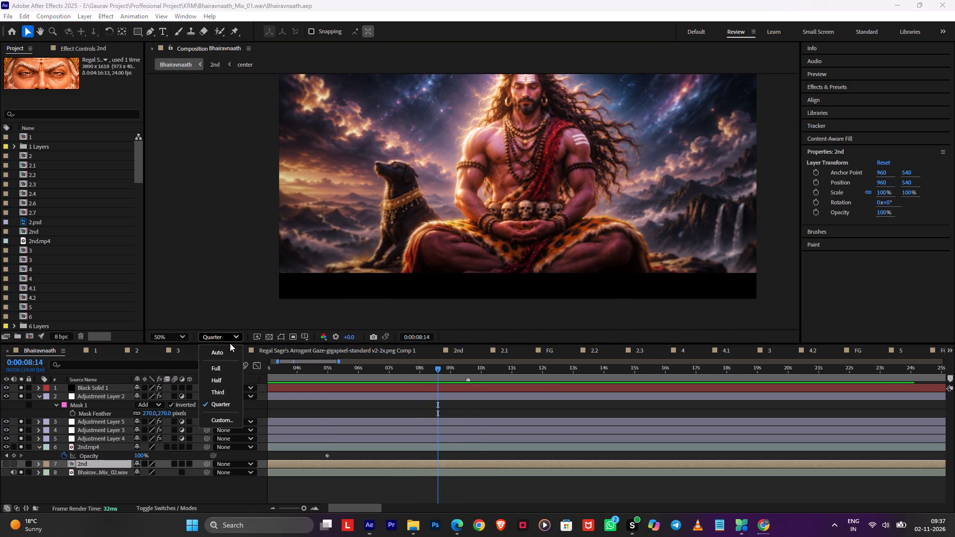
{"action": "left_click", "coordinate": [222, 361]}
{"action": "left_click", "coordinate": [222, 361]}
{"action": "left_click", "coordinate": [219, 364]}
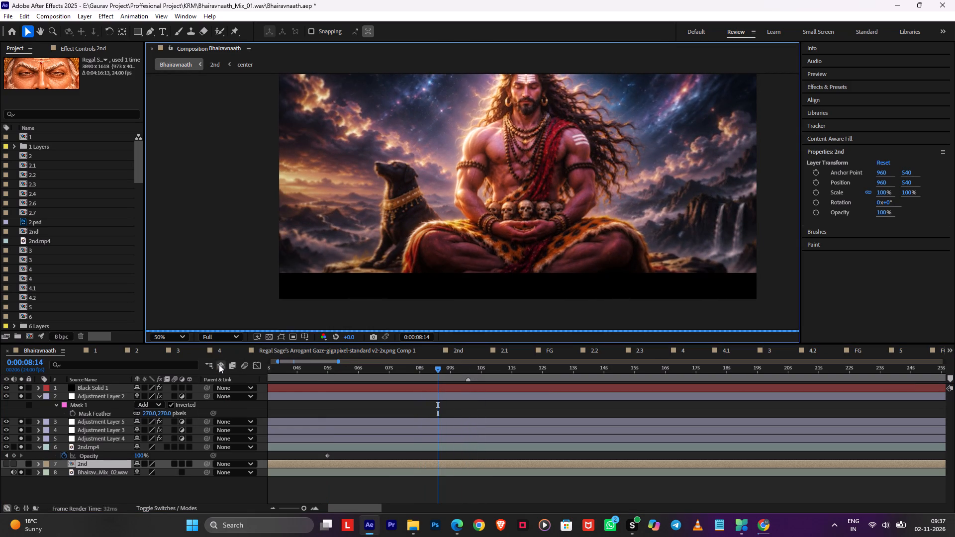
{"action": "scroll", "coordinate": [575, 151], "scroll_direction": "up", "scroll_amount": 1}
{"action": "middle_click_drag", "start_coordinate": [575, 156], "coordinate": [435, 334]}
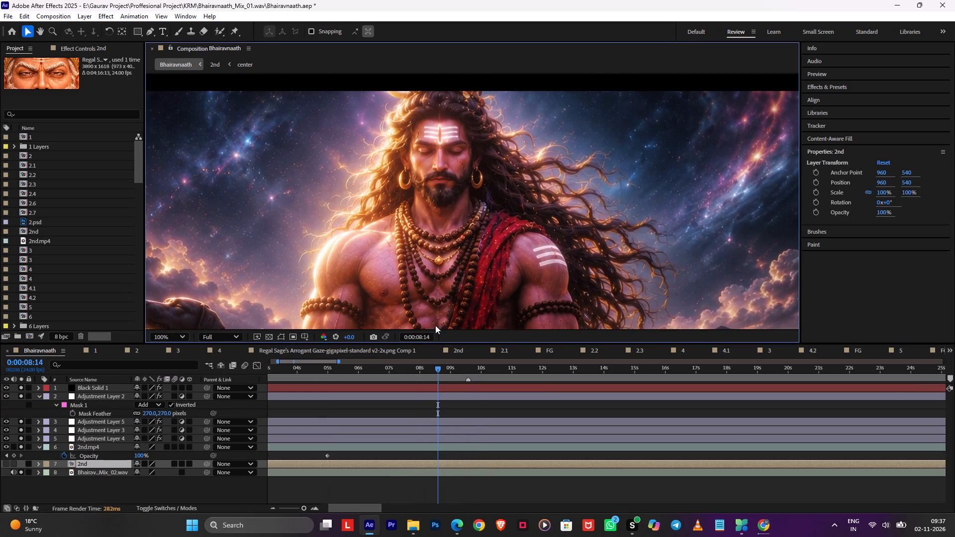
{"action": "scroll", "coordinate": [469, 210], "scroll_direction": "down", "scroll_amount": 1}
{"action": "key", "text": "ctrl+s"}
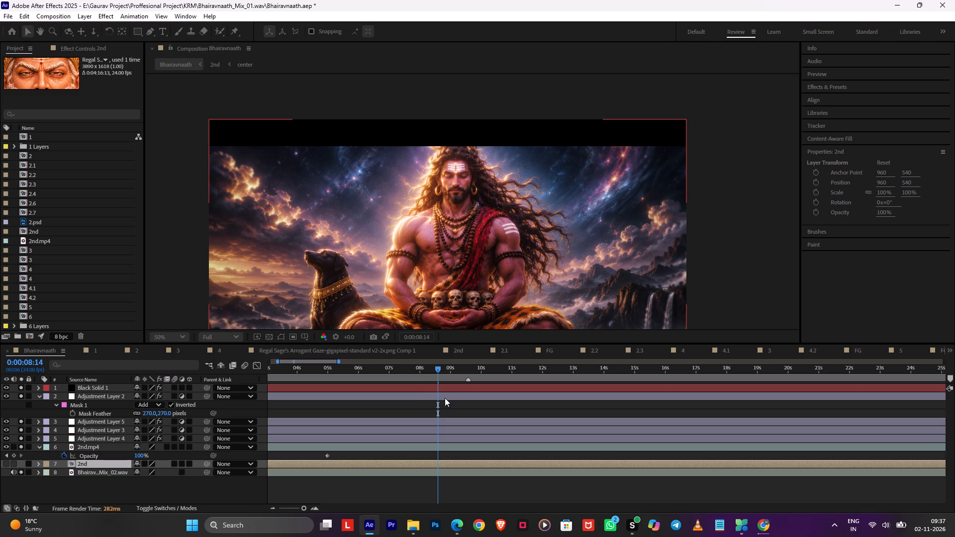
Preview the Bhairavnaath composition at Full resolution around 0:00:31 and again from 0:00:05:00.
{"action": "scroll", "coordinate": [445, 398], "scroll_direction": "down", "scroll_amount": 1}
{"action": "left_click", "coordinate": [464, 506]}
{"action": "scroll", "coordinate": [541, 213], "scroll_direction": "down", "scroll_amount": 1}
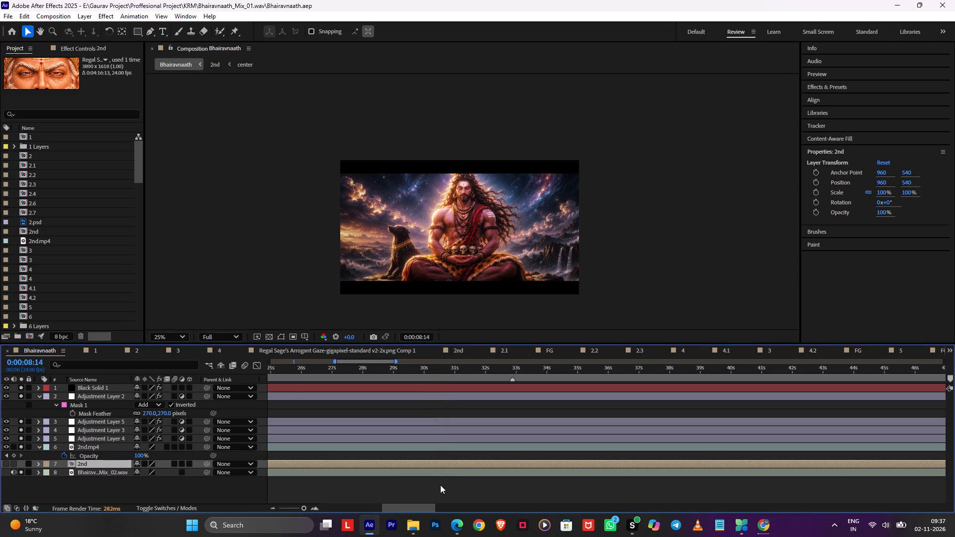
{"action": "left_click", "coordinate": [440, 485]}
{"action": "left_click", "coordinate": [459, 369]}
{"action": "key", "text": "space"}
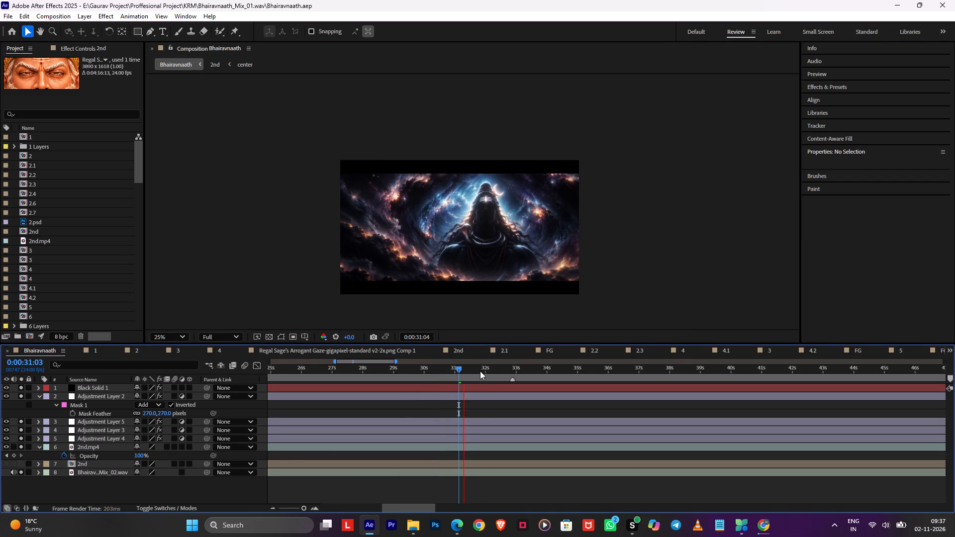
{"action": "scroll", "coordinate": [461, 398], "scroll_direction": "down", "scroll_amount": 3, "text": "alt"}
{"action": "left_click_drag", "start_coordinate": [375, 370], "coordinate": [301, 375]}
{"action": "key", "text": "space"}
{"action": "left_click_drag", "start_coordinate": [303, 401], "coordinate": [431, 399]}
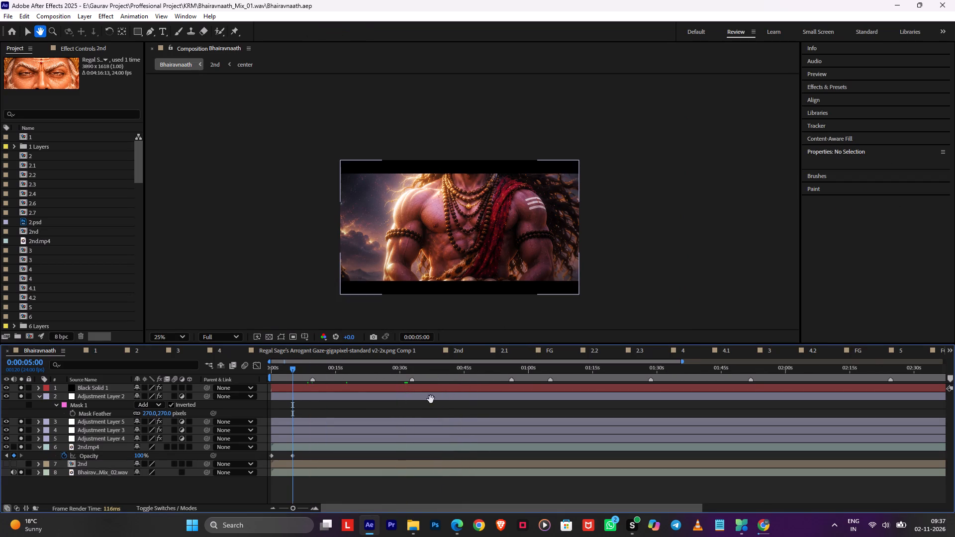
{"action": "left_click_drag", "start_coordinate": [431, 399], "coordinate": [461, 399]}
{"action": "scroll", "coordinate": [321, 416], "scroll_direction": "up", "scroll_amount": 2, "text": "alt"}
{"action": "key", "text": "space"}
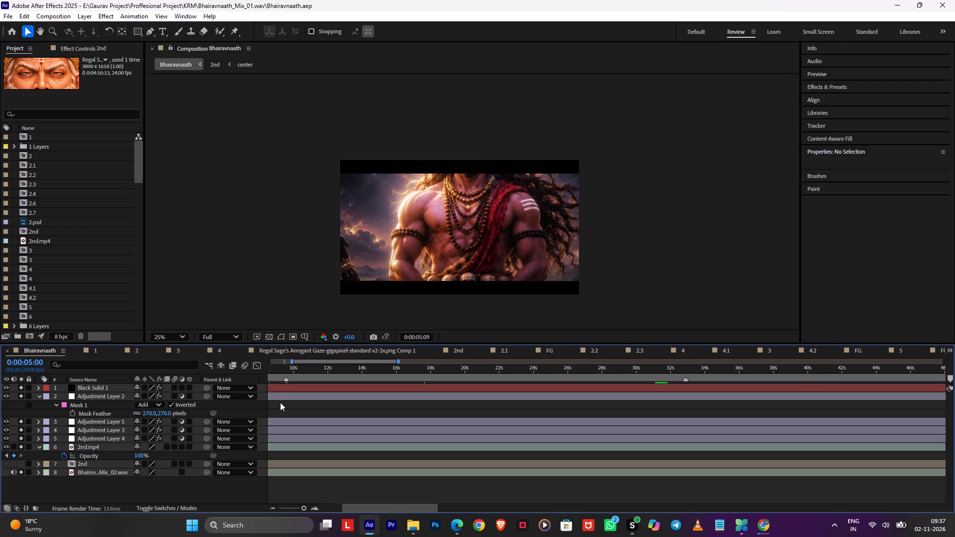
{"action": "key", "text": "space"}
Set the composition's preview resolution to Quarter.
{"action": "left_click", "coordinate": [219, 335]}
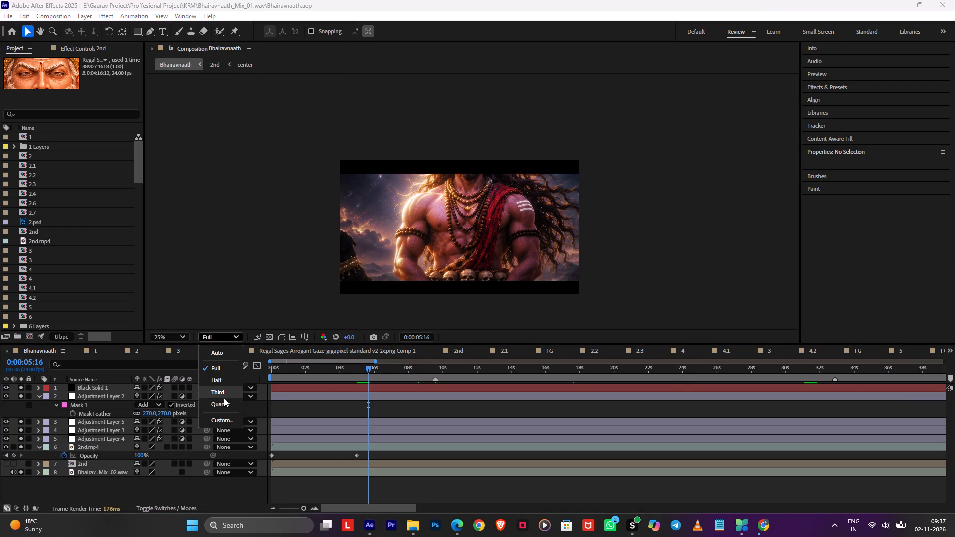
{"action": "left_click", "coordinate": [224, 400]}
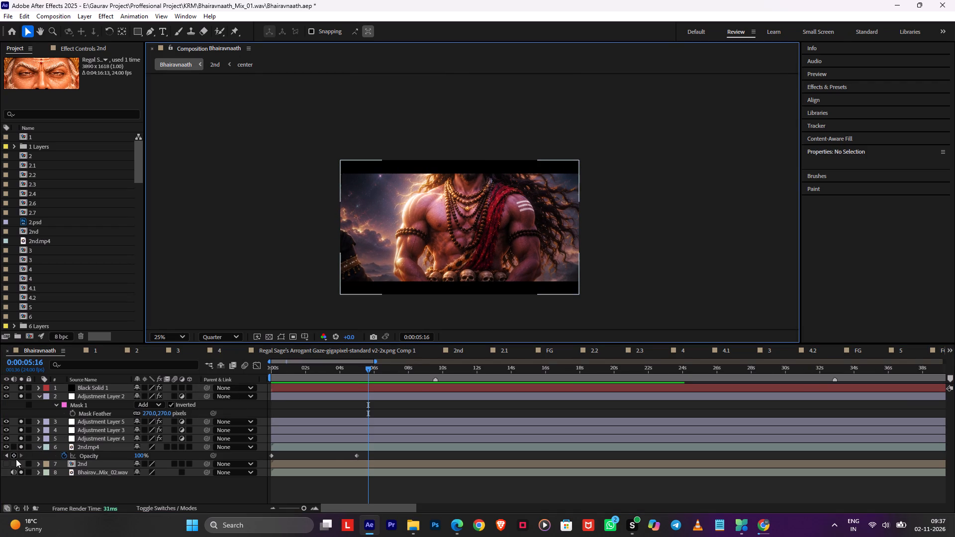
Remove the solo from the black solid and adjustment layers, keep 2nd.mp4 soloed, and save the project.
{"action": "left_click_drag", "start_coordinate": [8, 447], "coordinate": [10, 376]}
{"action": "left_click_drag", "start_coordinate": [6, 389], "coordinate": [8, 443]}
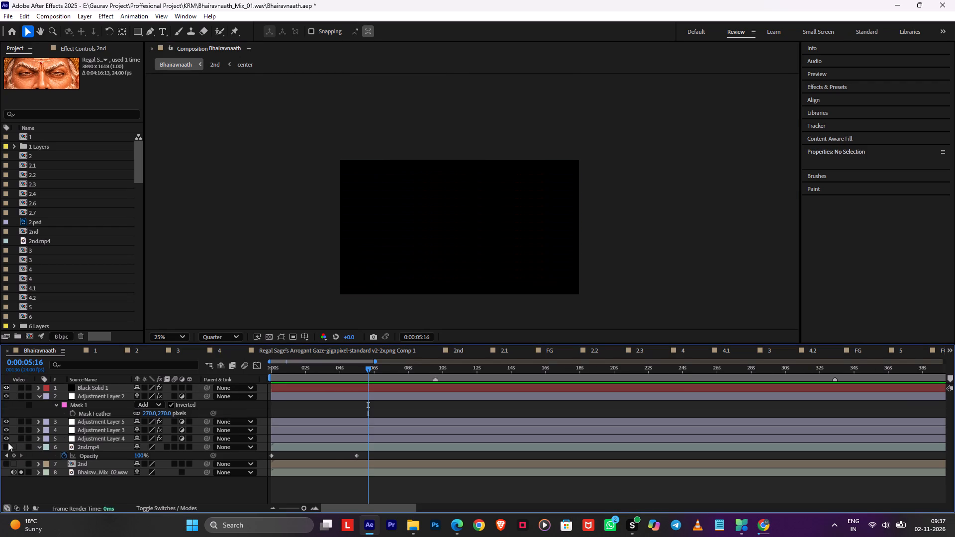
{"action": "left_click_drag", "start_coordinate": [8, 443], "coordinate": [9, 448]}
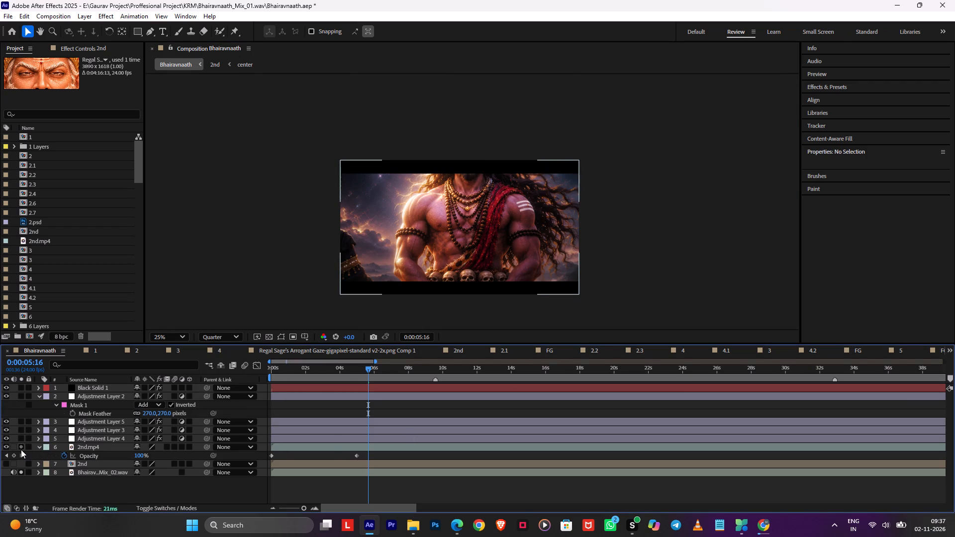
{"action": "left_click", "coordinate": [21, 449]}
{"action": "key", "text": "space"}
{"action": "scroll", "coordinate": [377, 414], "scroll_direction": "up", "scroll_amount": 1}
{"action": "key", "text": "ctrl+s"}
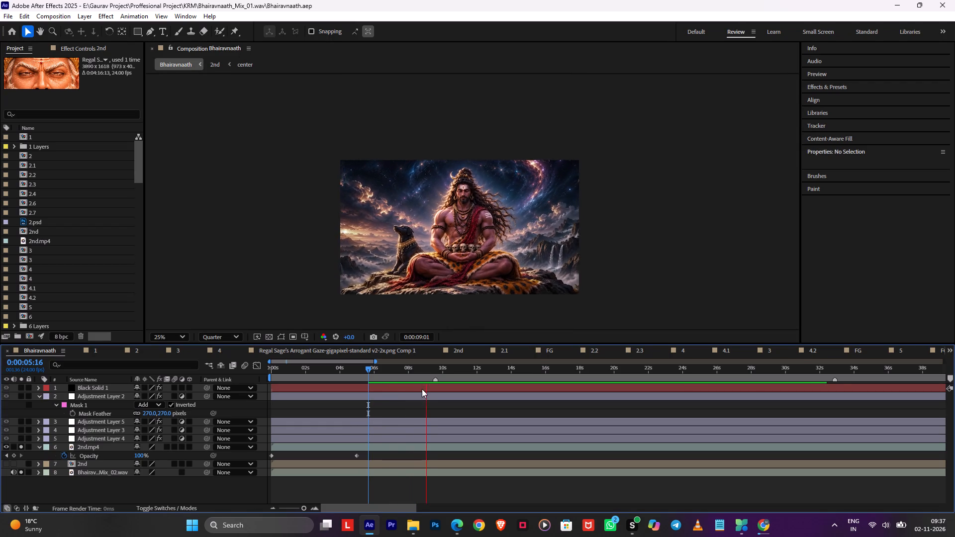
Preview the soloed 2nd.mp4 clip around the first marker, ending with the playhead at 0:00:09:14.
{"action": "key", "text": "space"}
{"action": "key", "text": "space"}
{"action": "left_click_drag", "start_coordinate": [434, 364], "coordinate": [439, 365]}
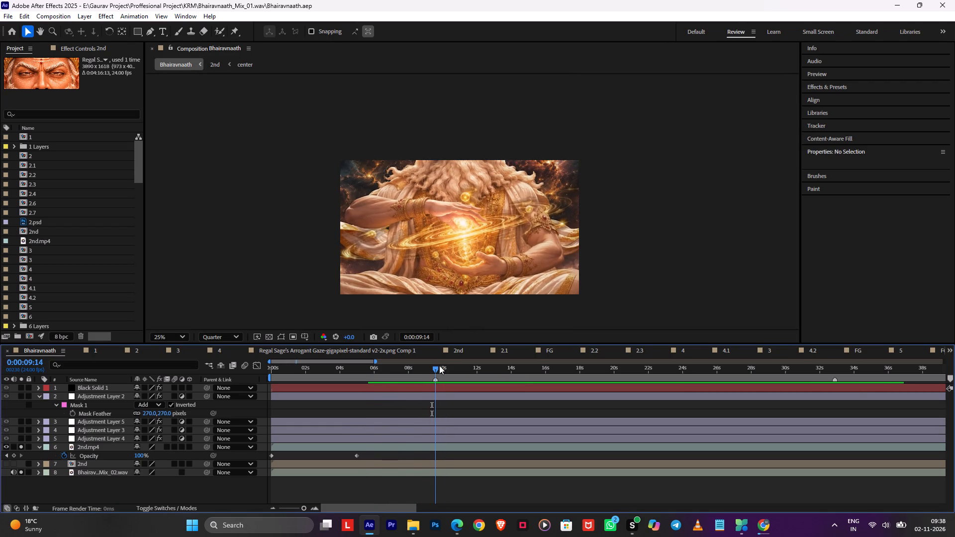
{"action": "left_click_drag", "start_coordinate": [439, 365], "coordinate": [441, 365]}
{"action": "key", "text": "space"}
{"action": "left_click", "coordinate": [436, 366]}
Select the 2nd.mp4 layer and activate the Type tool.
{"action": "left_click", "coordinate": [444, 447]}
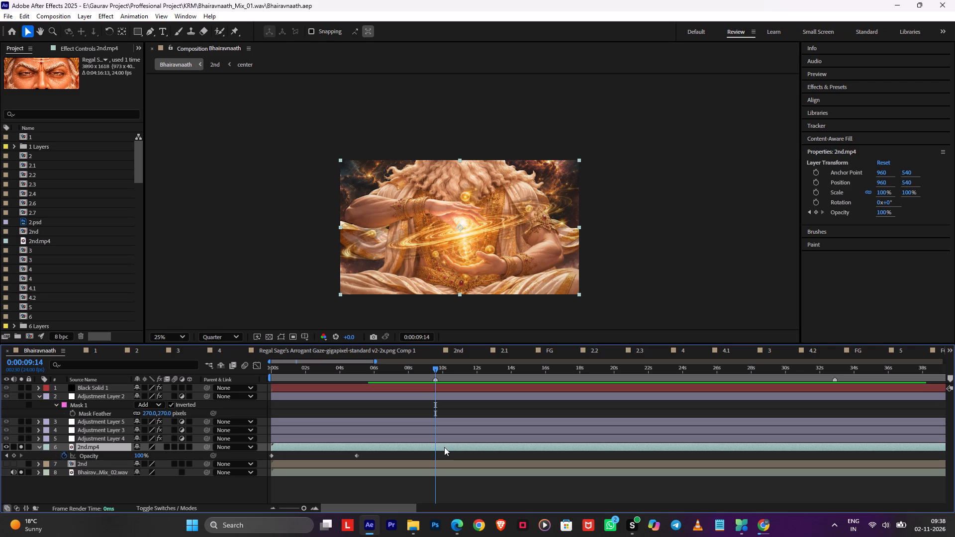
{"action": "key", "text": "ctrl+t"}
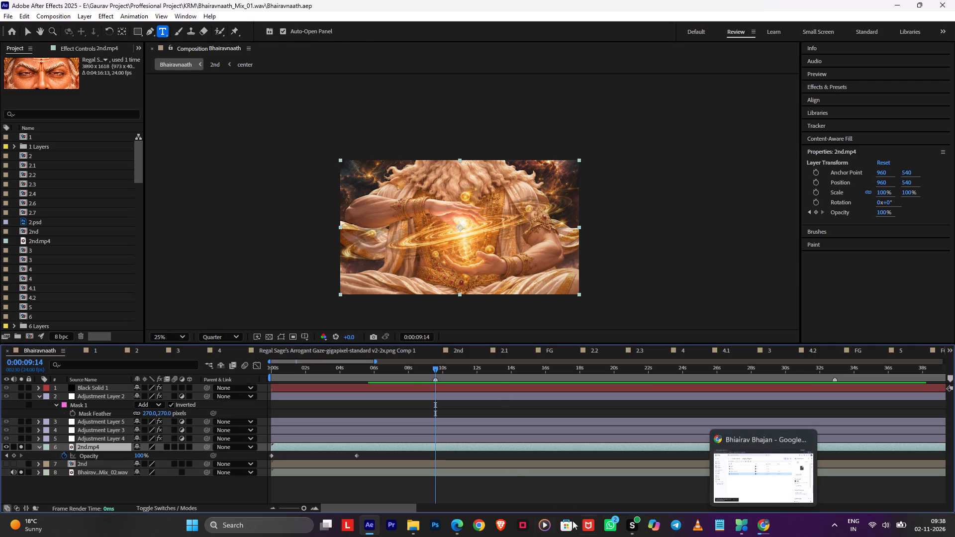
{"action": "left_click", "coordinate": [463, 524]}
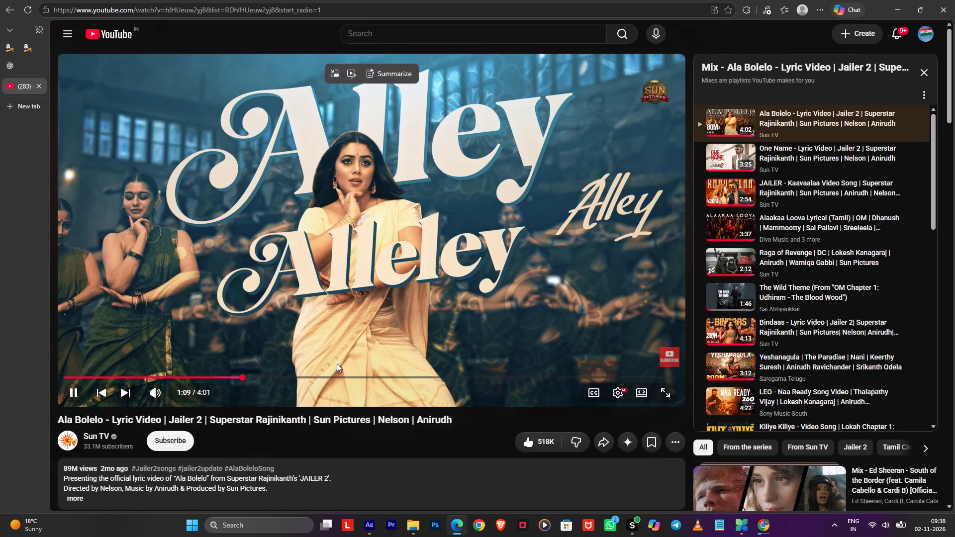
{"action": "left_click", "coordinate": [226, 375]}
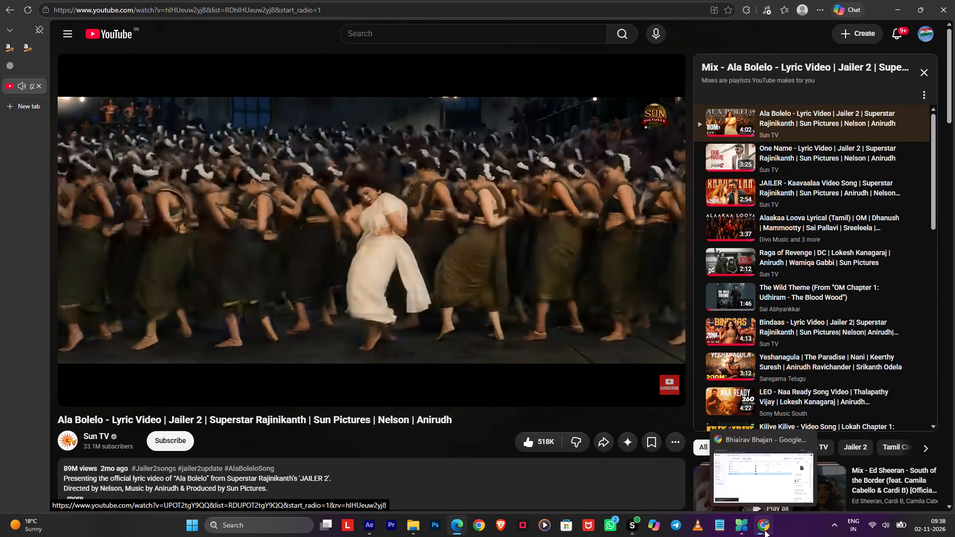
Switch to Chrome and check the progress of the Bhairav folder.zip download in the full download history.
{"action": "left_click", "coordinate": [764, 530]}
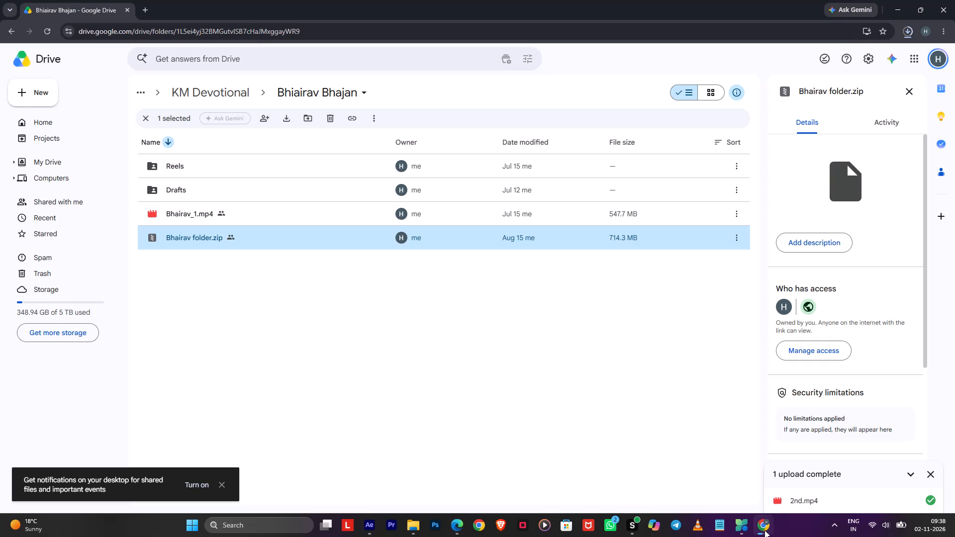
{"action": "left_click", "coordinate": [903, 29]}
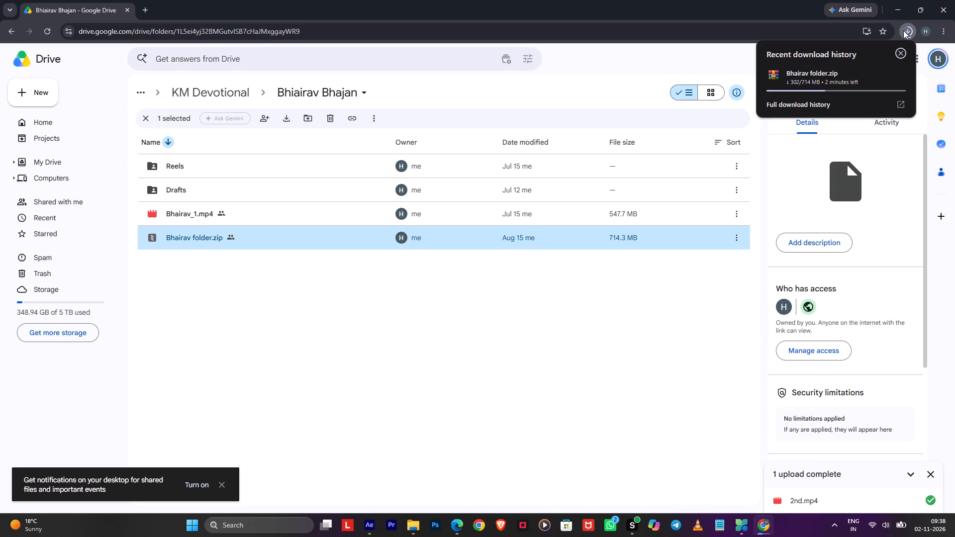
{"action": "left_click", "coordinate": [813, 107]}
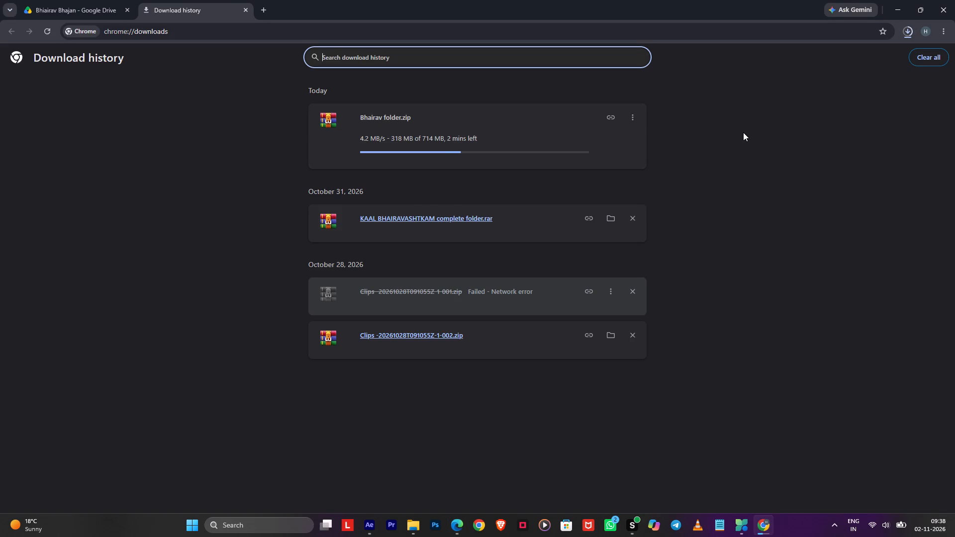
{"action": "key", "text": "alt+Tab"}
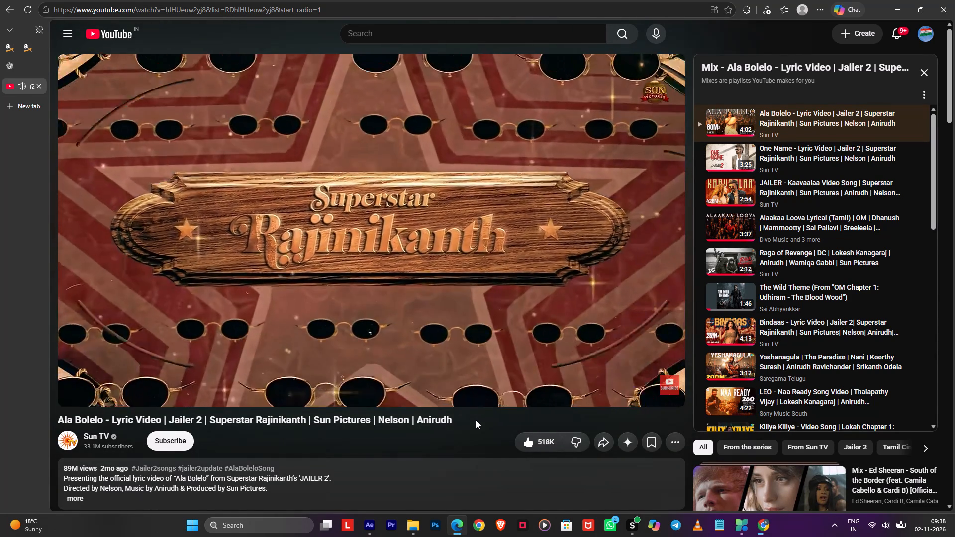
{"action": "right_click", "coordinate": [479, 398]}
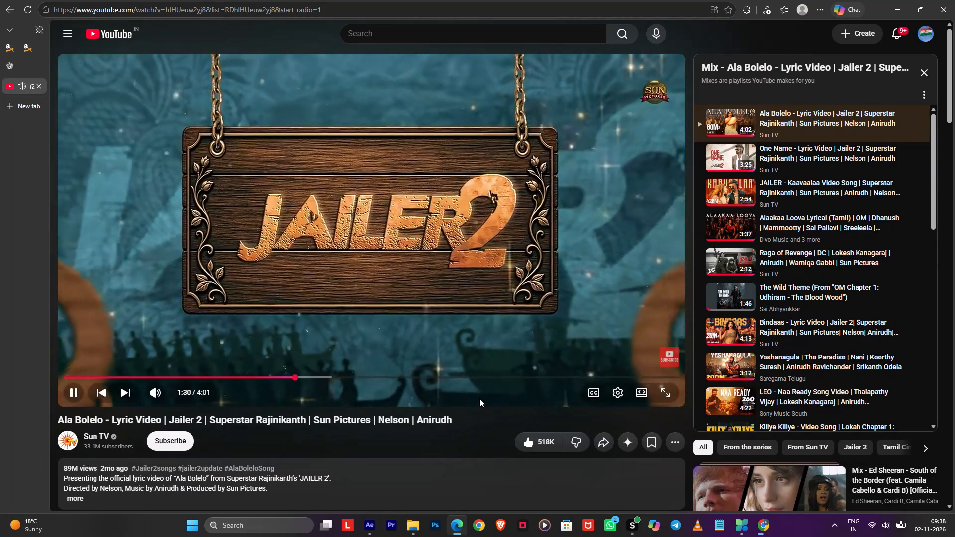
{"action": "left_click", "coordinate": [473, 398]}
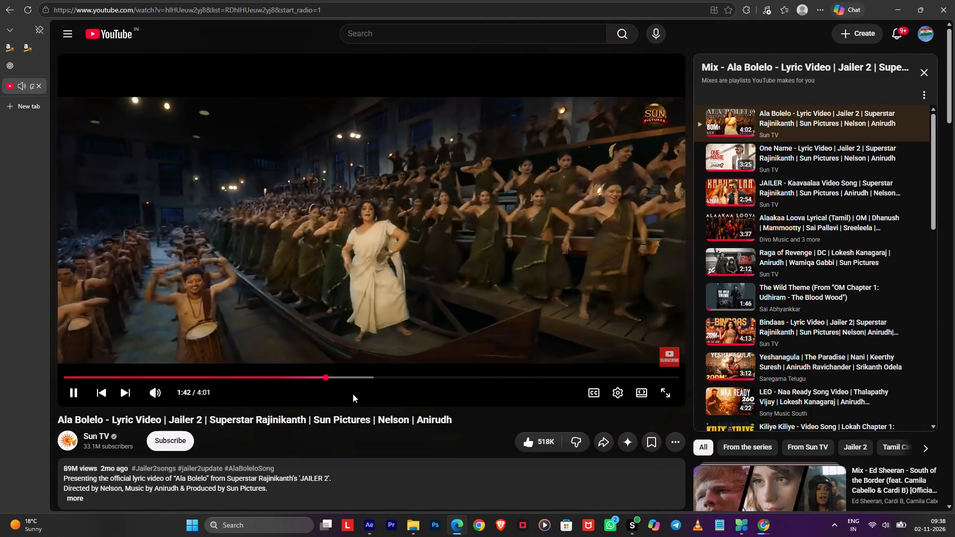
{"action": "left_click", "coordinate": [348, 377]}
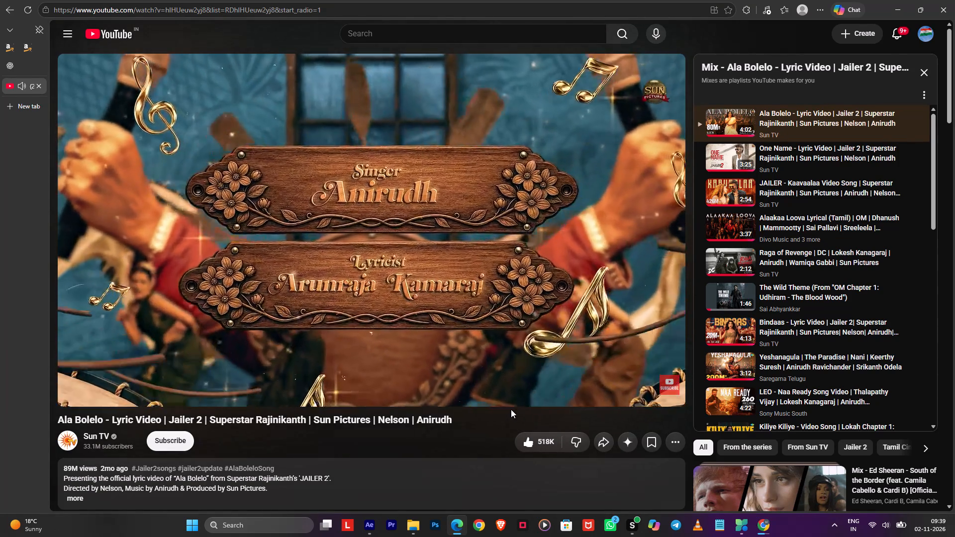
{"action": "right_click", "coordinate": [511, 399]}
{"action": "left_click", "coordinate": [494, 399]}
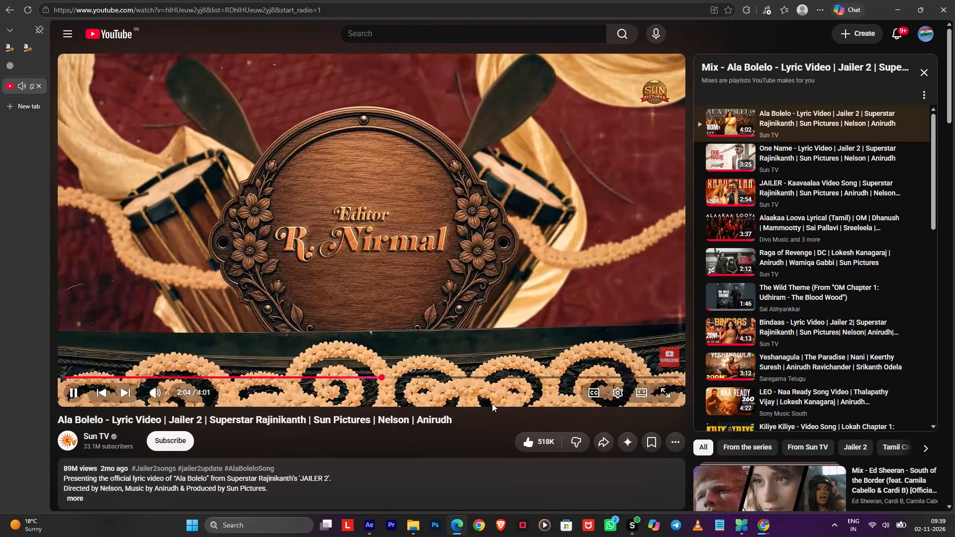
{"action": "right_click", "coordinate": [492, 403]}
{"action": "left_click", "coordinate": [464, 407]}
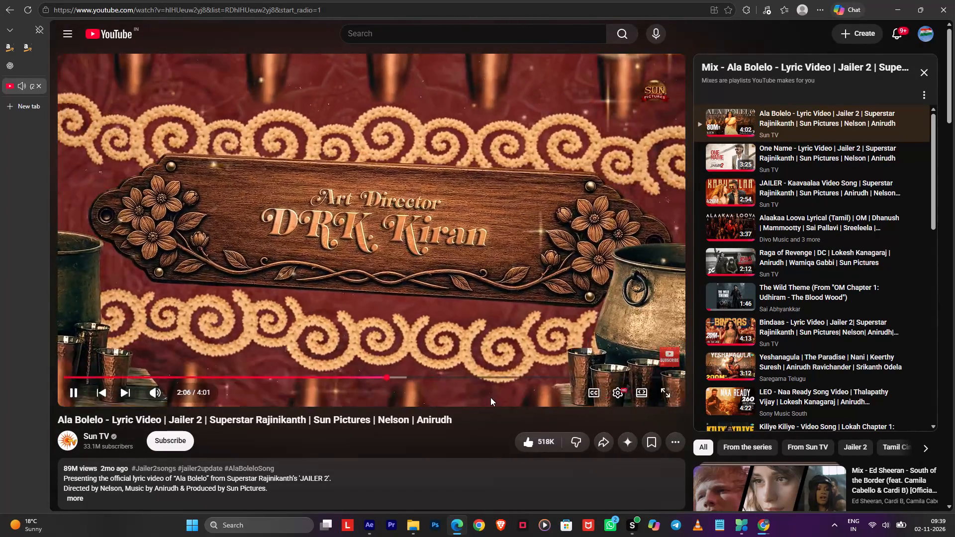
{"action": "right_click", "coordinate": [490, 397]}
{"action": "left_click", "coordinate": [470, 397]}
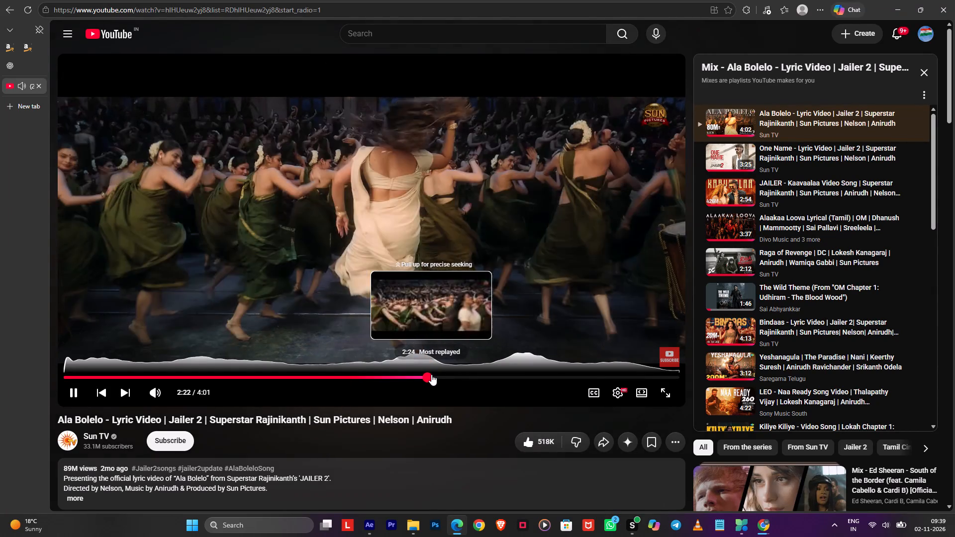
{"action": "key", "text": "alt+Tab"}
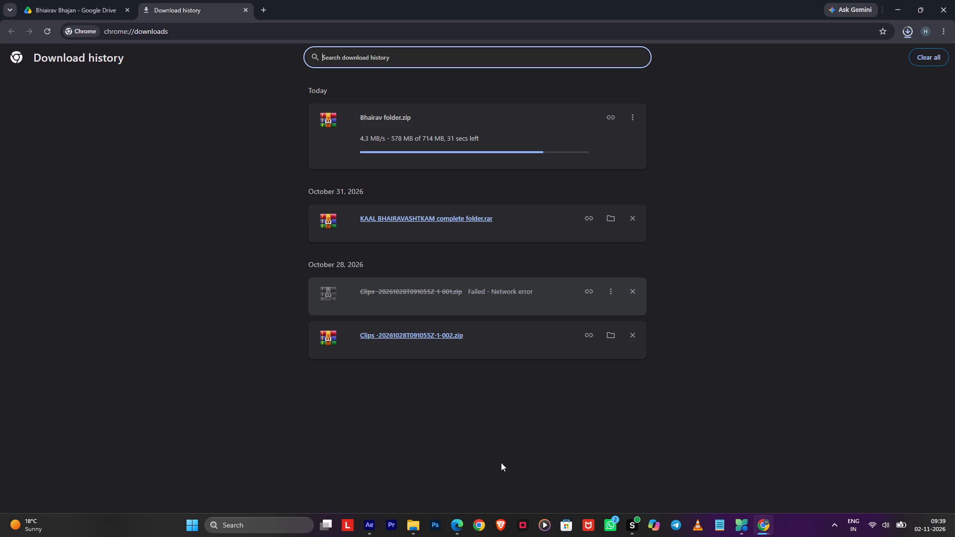
Switch to Edge, search the web for Google Fonts in a new tab, and open the Google Fonts site.
{"action": "left_click", "coordinate": [422, 528]}
{"action": "left_click", "coordinate": [455, 520]}
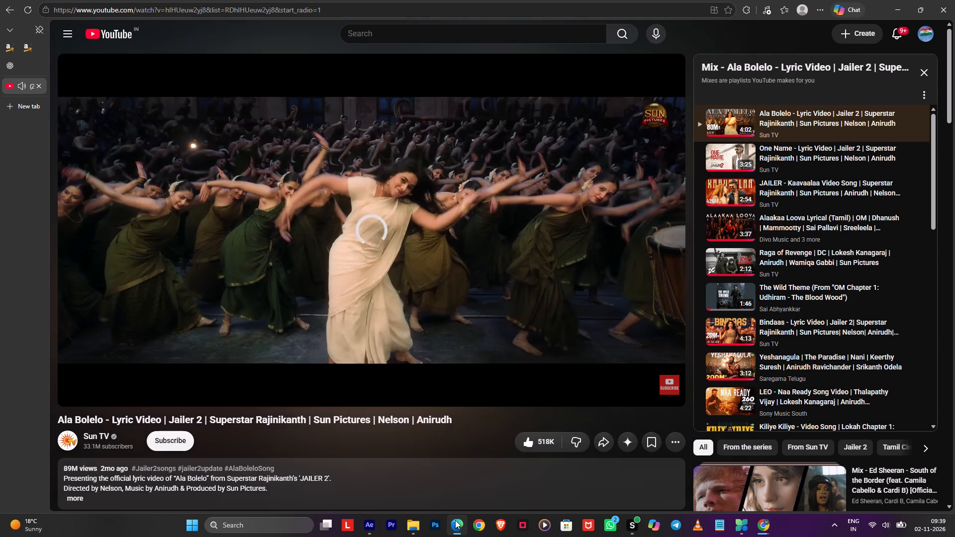
{"action": "left_click", "coordinate": [14, 99]}
{"action": "type", "text": "gogle fonts"}
{"action": "key", "text": "Return"}
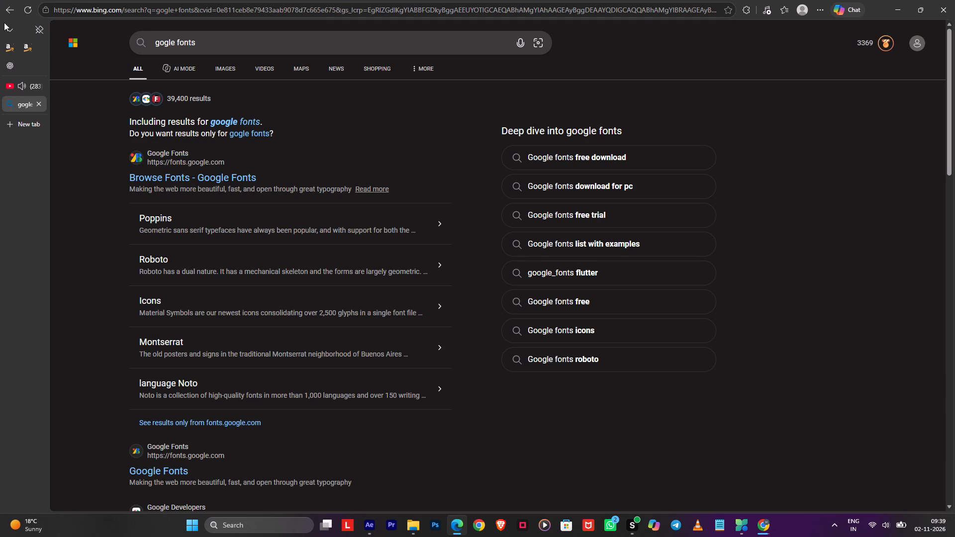
{"action": "left_click", "coordinate": [162, 176]}
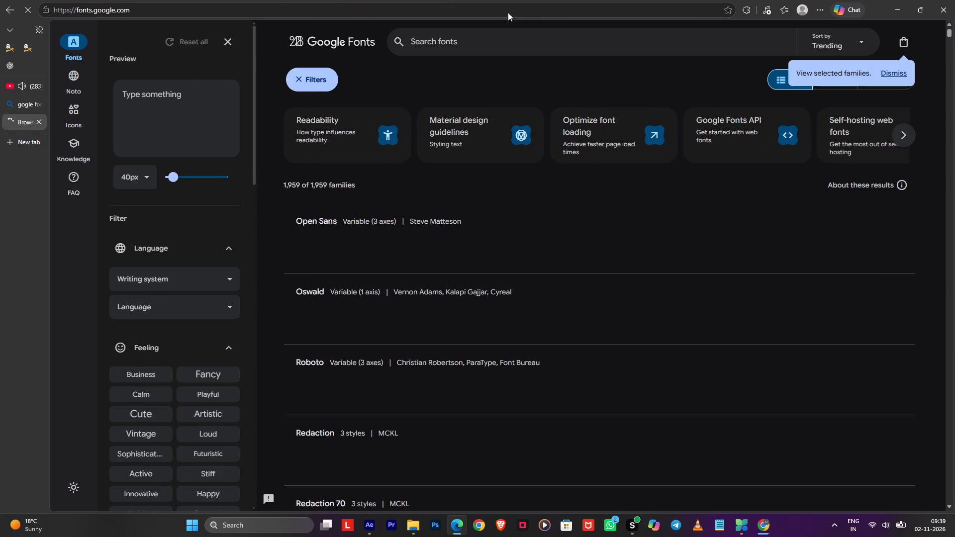
Search Google Fonts for yatra and download the Yatra One font family.
{"action": "left_click", "coordinate": [518, 43]}
{"action": "type", "text": "yatra"}
{"action": "key", "text": "space"}
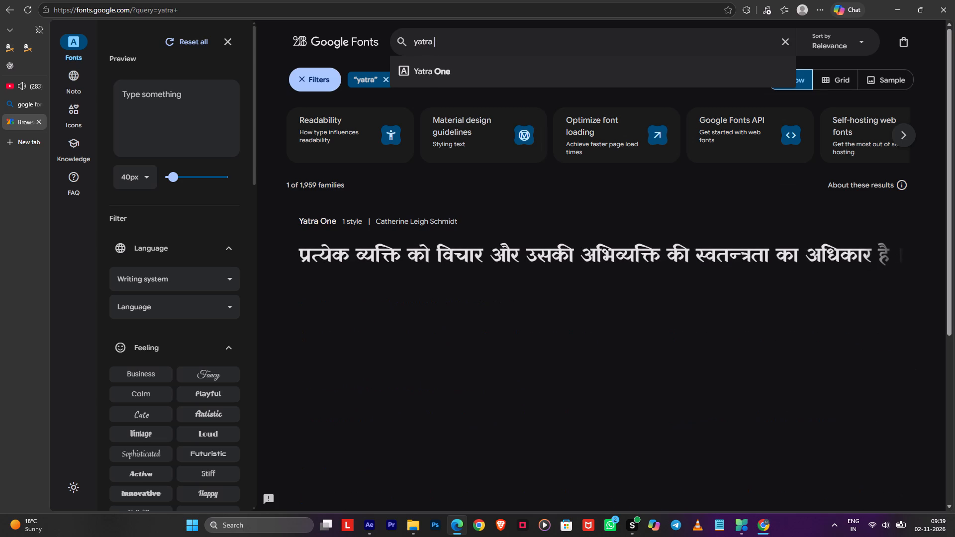
{"action": "left_click", "coordinate": [507, 244]}
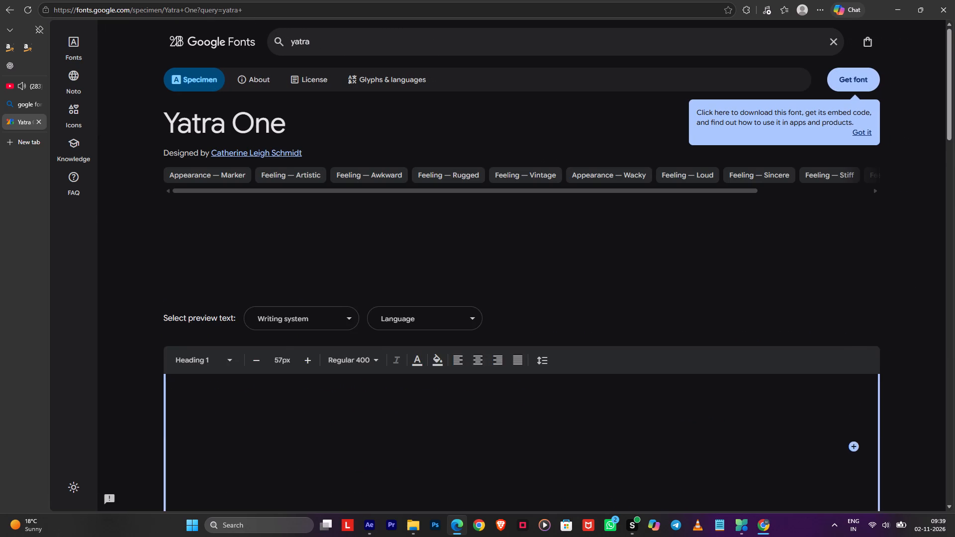
{"action": "left_click", "coordinate": [864, 76]}
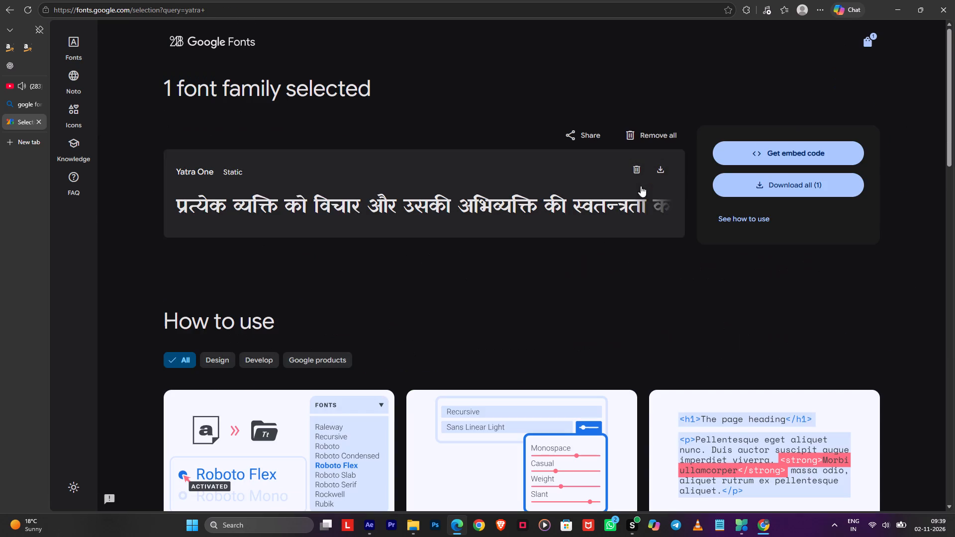
{"action": "left_click", "coordinate": [658, 169]}
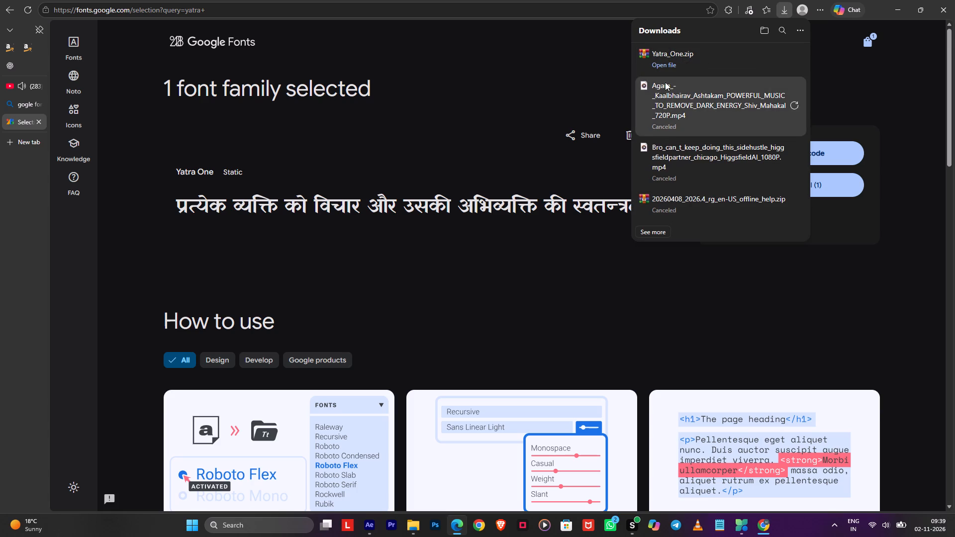
Open the downloaded Yatra_One.zip, install the Yatra One Regular font, and close the font preview.
{"action": "left_click", "coordinate": [665, 68]}
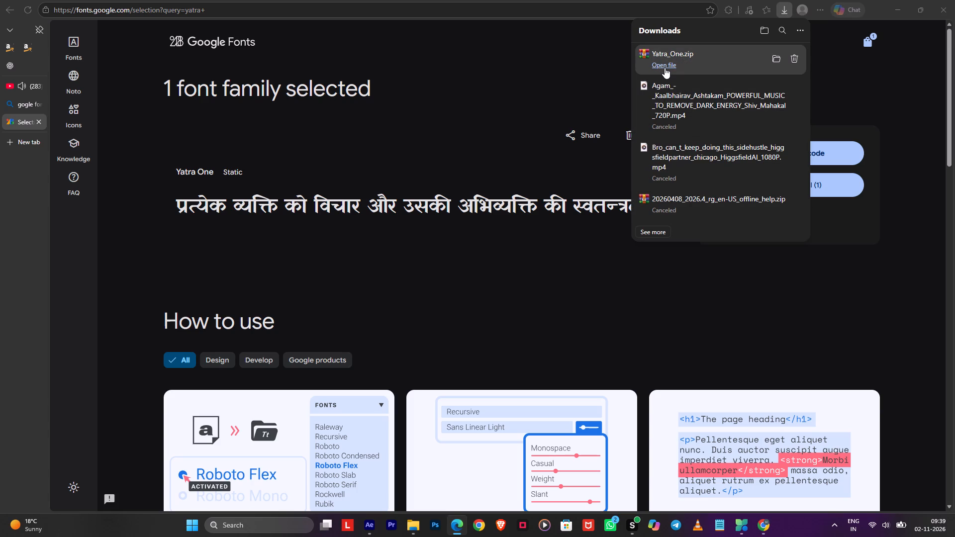
{"action": "double_click", "coordinate": [159, 183]}
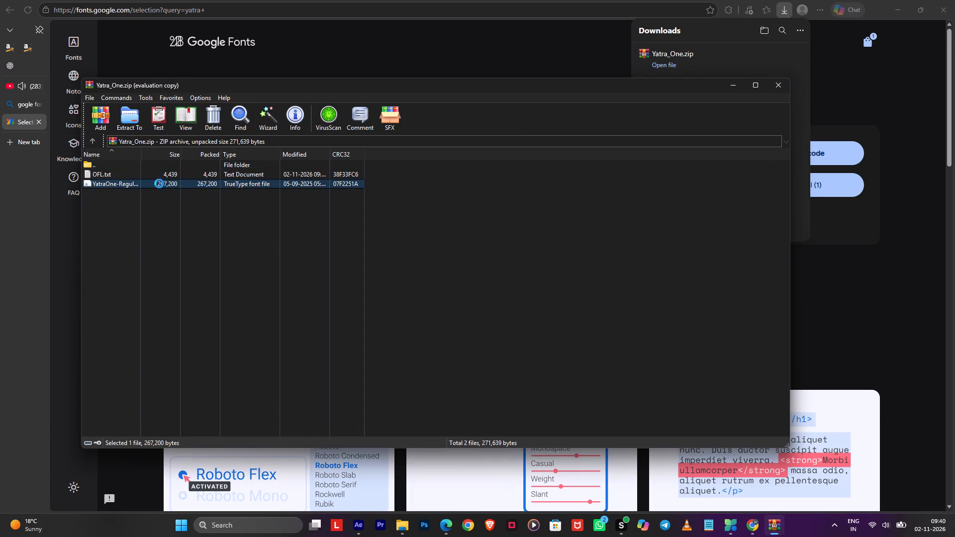
{"action": "left_click", "coordinate": [168, 109]}
{"action": "left_click", "coordinate": [163, 114]}
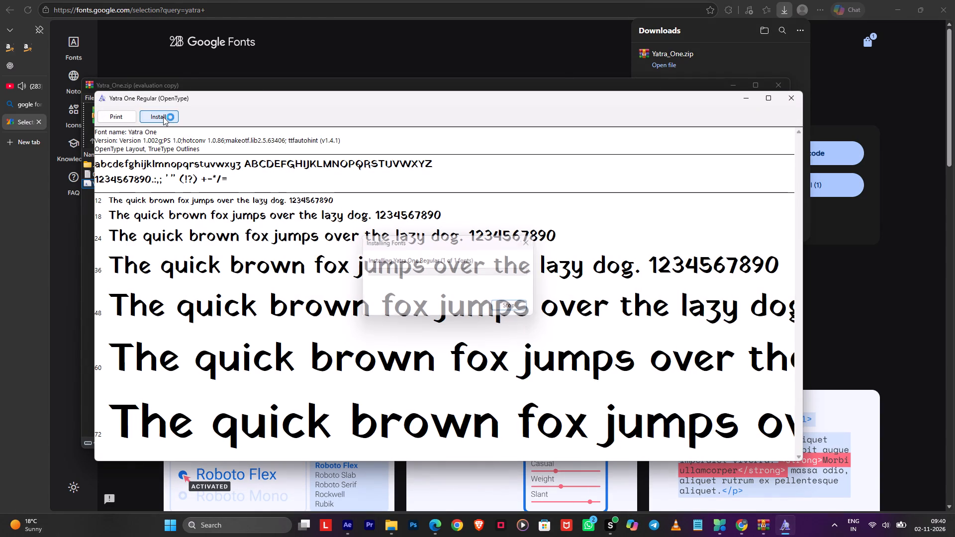
{"action": "left_click", "coordinate": [791, 100]}
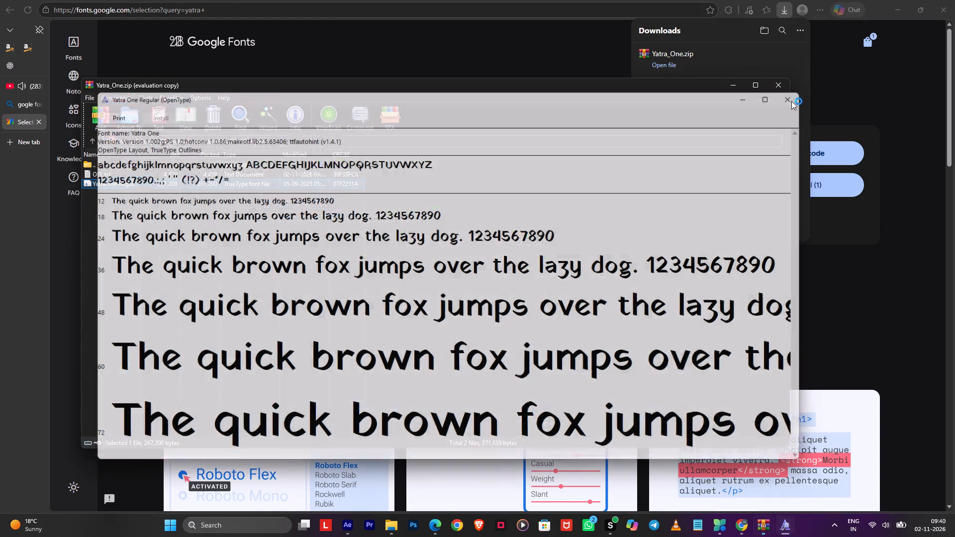
In After Effects, create a new text layer above 2nd.mp4 and set its font to Yatra One.
{"action": "left_click", "coordinate": [351, 532]}
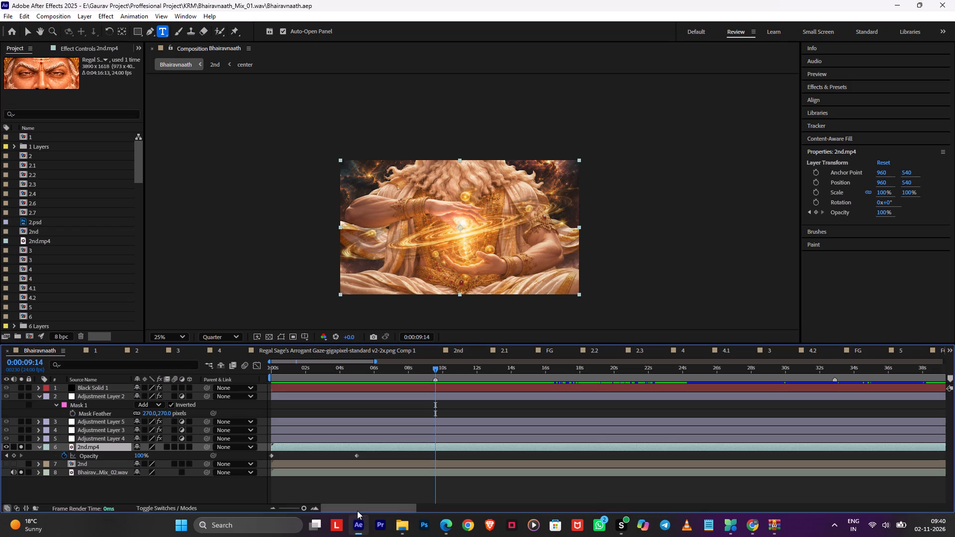
{"action": "left_click", "coordinate": [464, 259]}
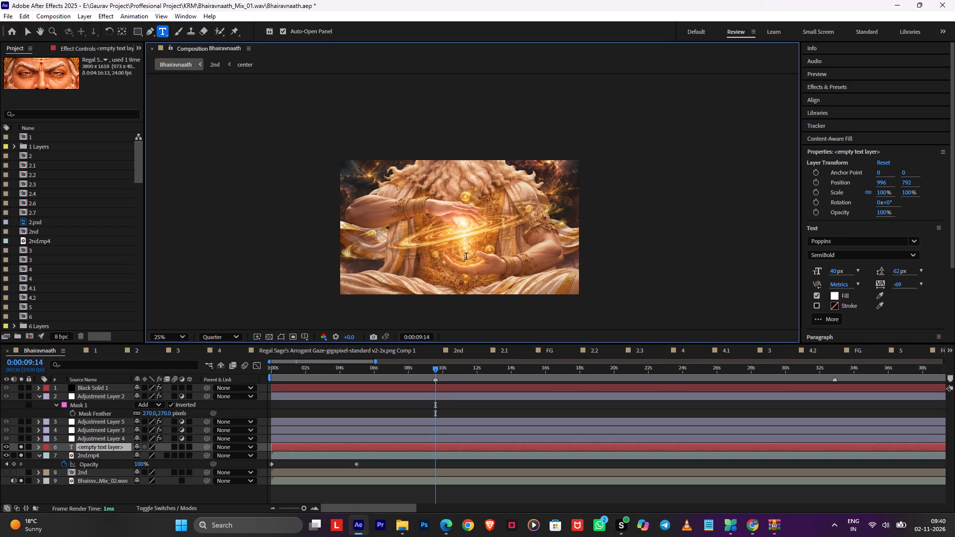
{"action": "left_click", "coordinate": [847, 248]}
{"action": "left_click", "coordinate": [847, 243]}
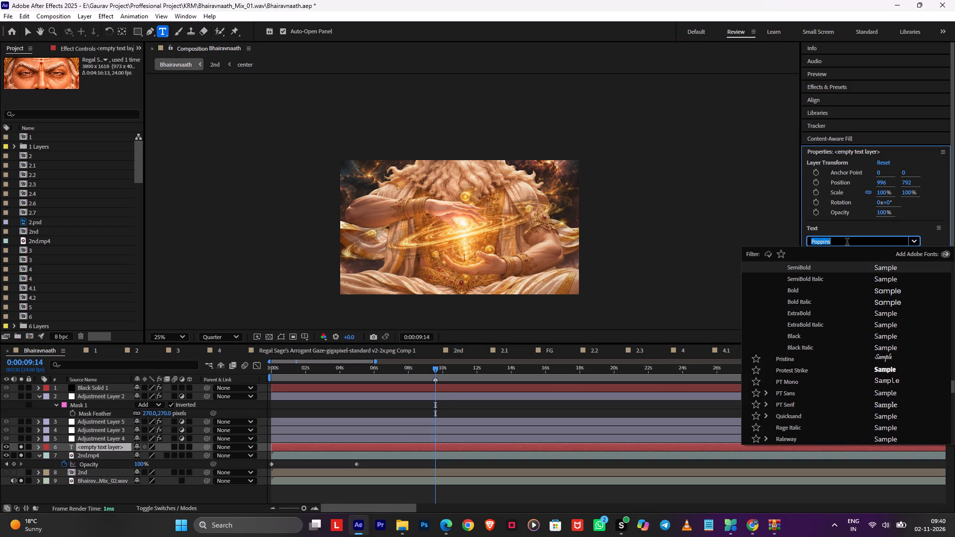
{"action": "type", "text": "yatra"}
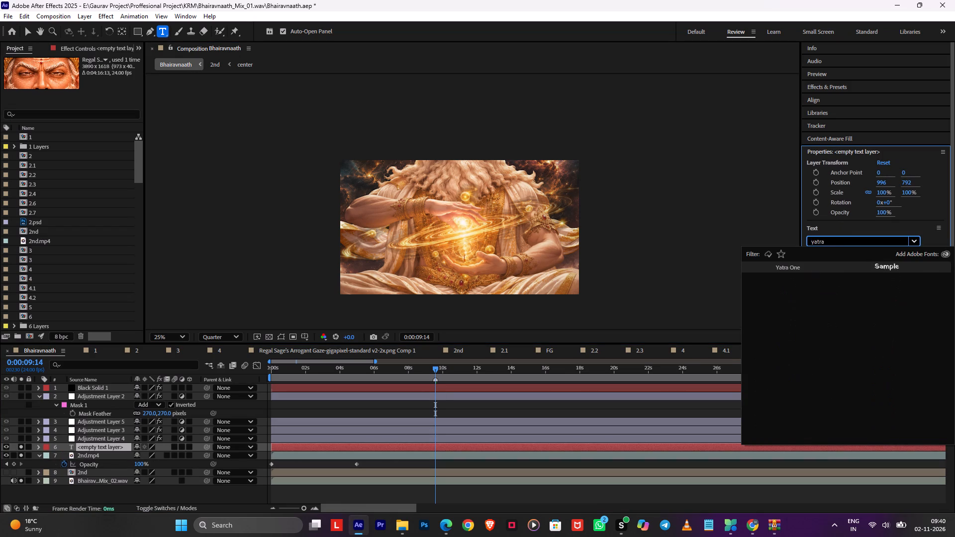
{"action": "key", "text": "Return"}
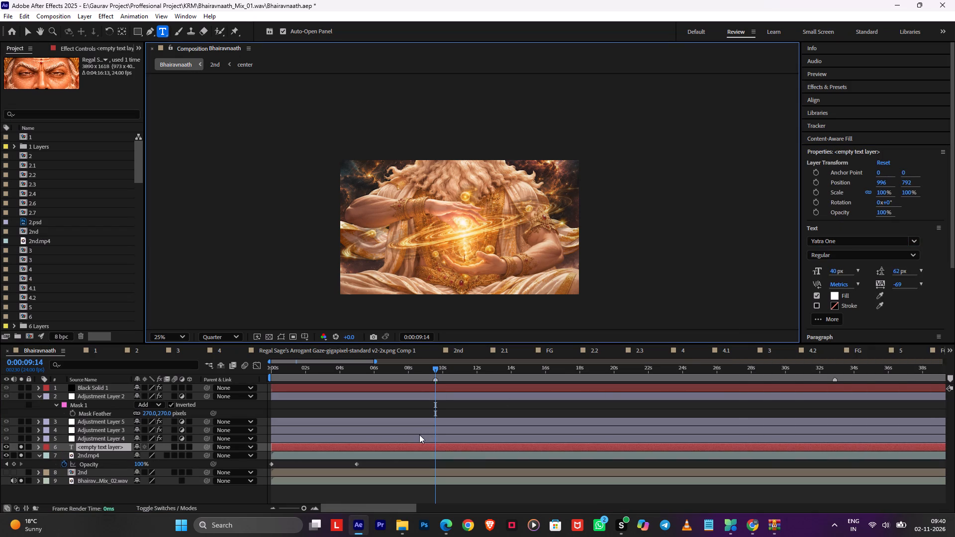
Move the new text layer's start to the playhead at 0:00:09:14.
{"action": "key", "text": "bracketleft"}
{"action": "left_click", "coordinate": [466, 447]}
{"action": "key", "text": "bracketleft"}
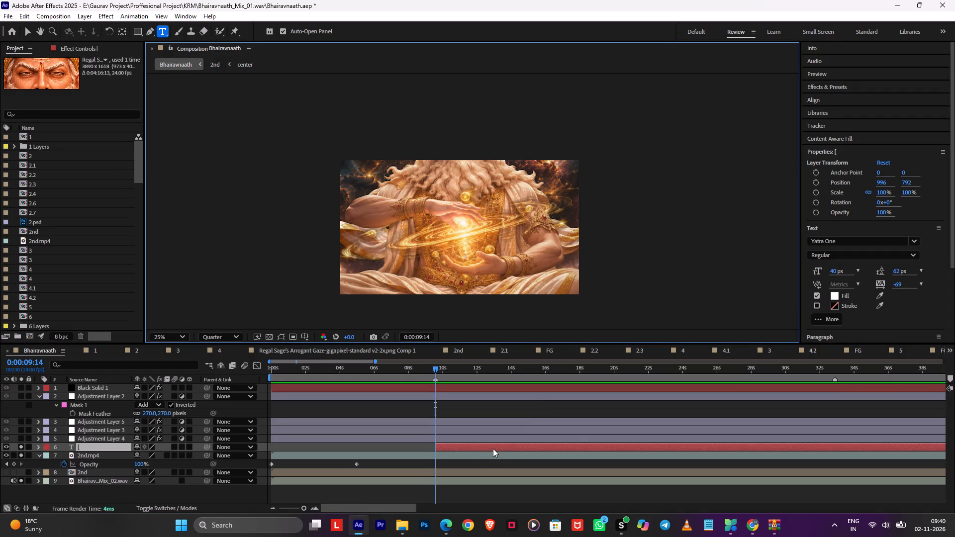
{"action": "key", "text": "ctrl+v"}
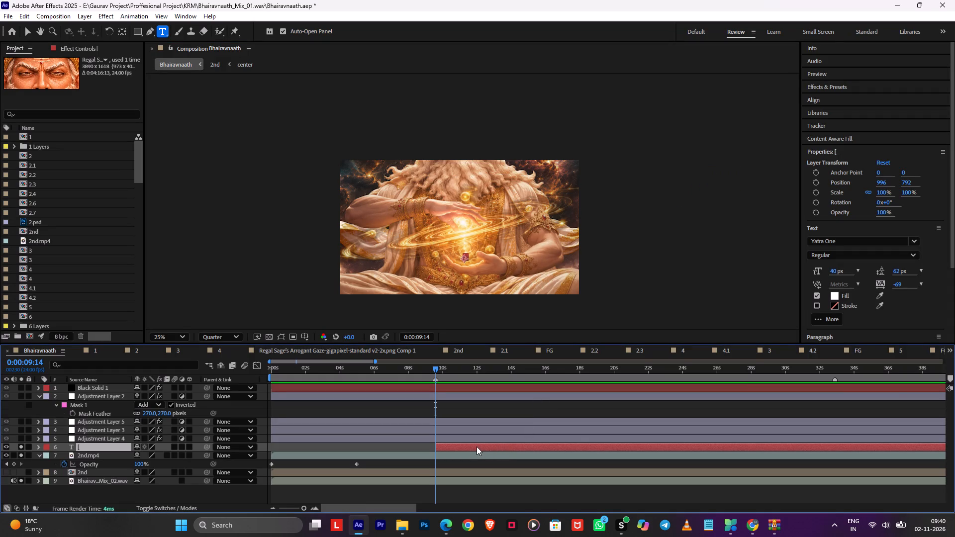
{"action": "double_click", "coordinate": [449, 447]}
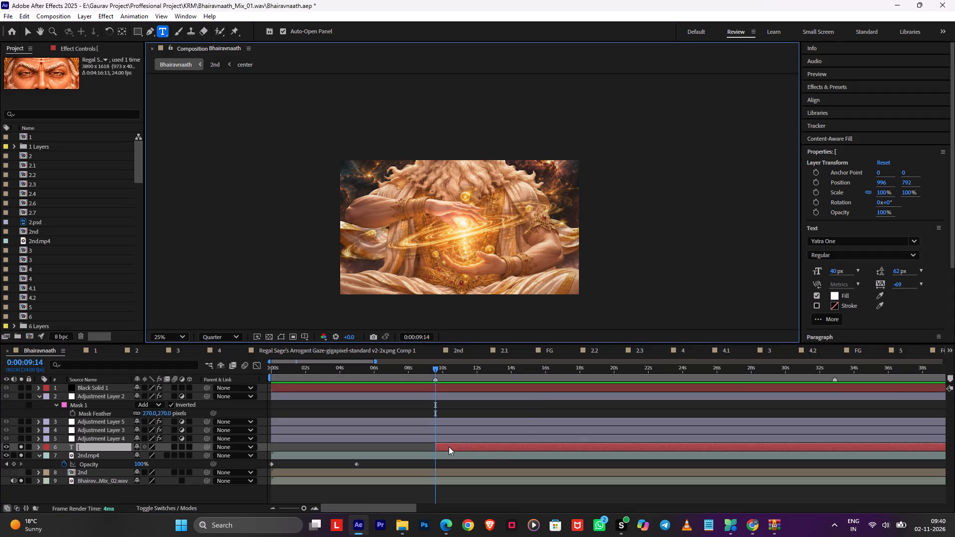
{"action": "key", "text": "ctrl+v"}
{"action": "left_click", "coordinate": [409, 446]}
{"action": "left_click", "coordinate": [443, 443]}
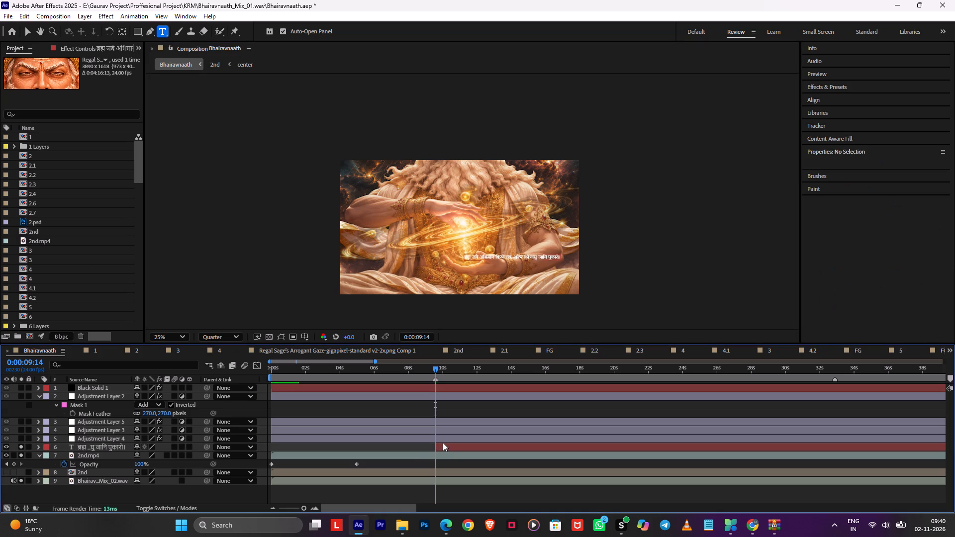
Select the lyric text layer and set its position to the composition centre, 960, 540.
{"action": "left_click", "coordinate": [442, 446]}
{"action": "key", "text": "ctrl+Tab"}
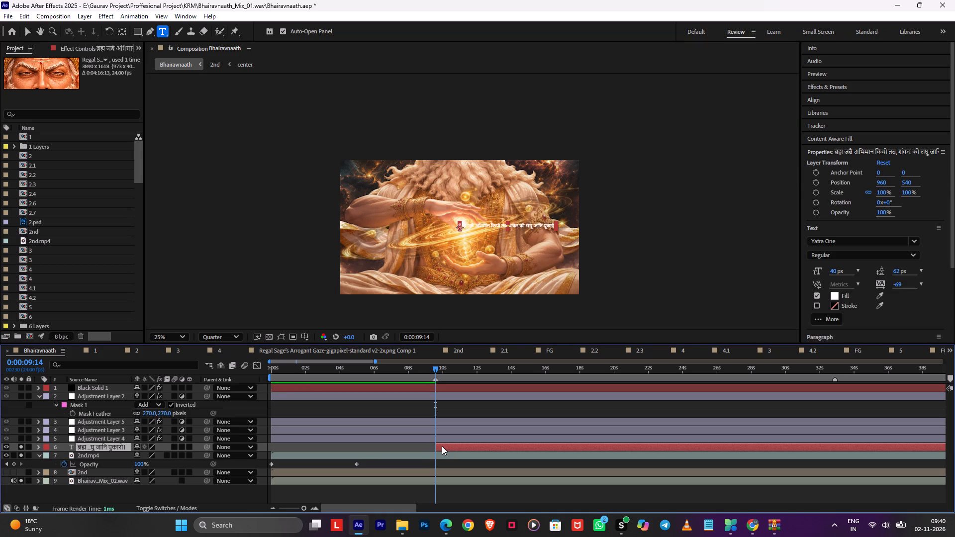
{"action": "key", "text": "ctrl+Tab"}
{"action": "key", "text": "ctrl+Tab"}
{"action": "key", "text": "ctrl+Tab"}
{"action": "key", "text": "ctrl+Tab"}
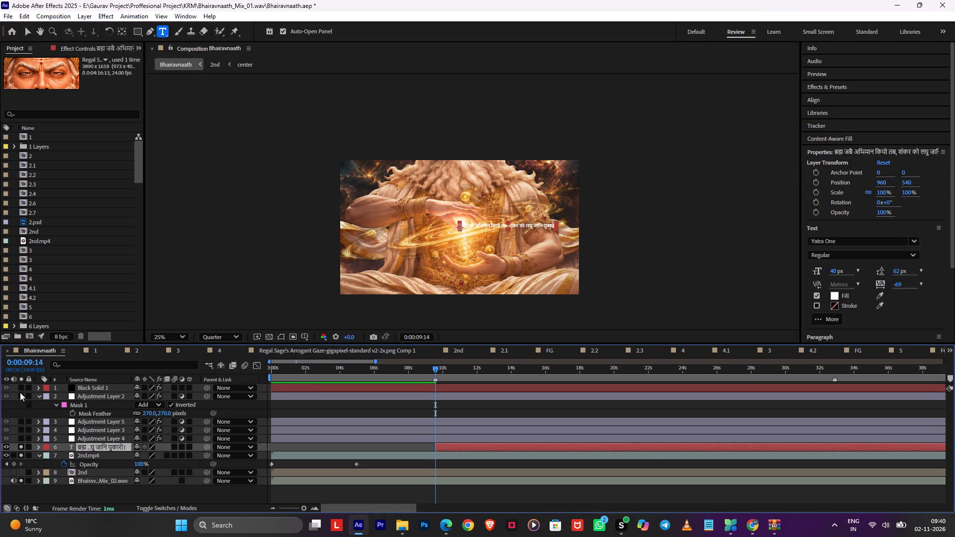
Solo the Black Solid 1 layer together with the text and 2nd.mp4 layers.
{"action": "left_click", "coordinate": [21, 386]}
Centre the lyric text layer's anchor point within its text and align the layer to the composition centre.
{"action": "scroll", "coordinate": [460, 241], "scroll_direction": "up", "scroll_amount": 1}
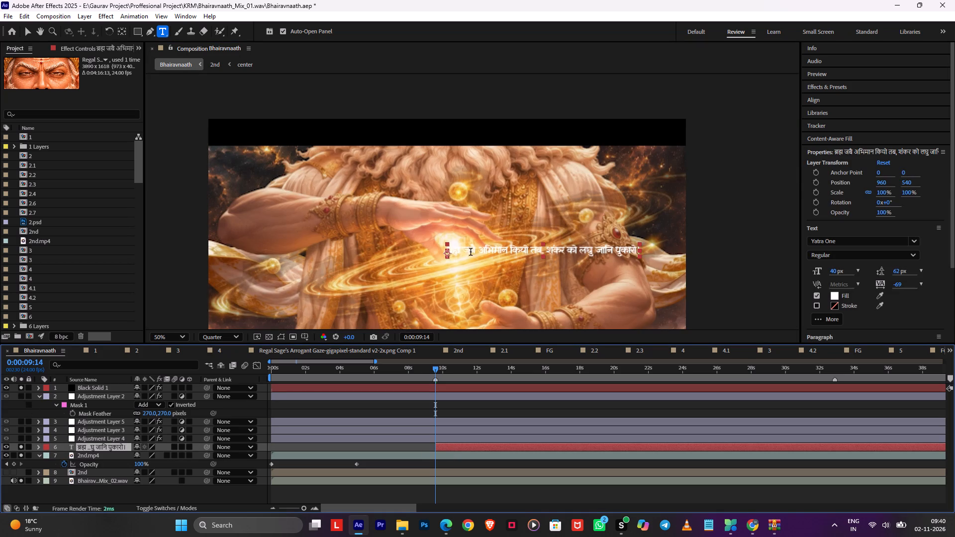
{"action": "key", "text": "v"}
{"action": "key", "text": "ctrl+alt+Home"}
{"action": "key", "text": "ctrl+Home"}
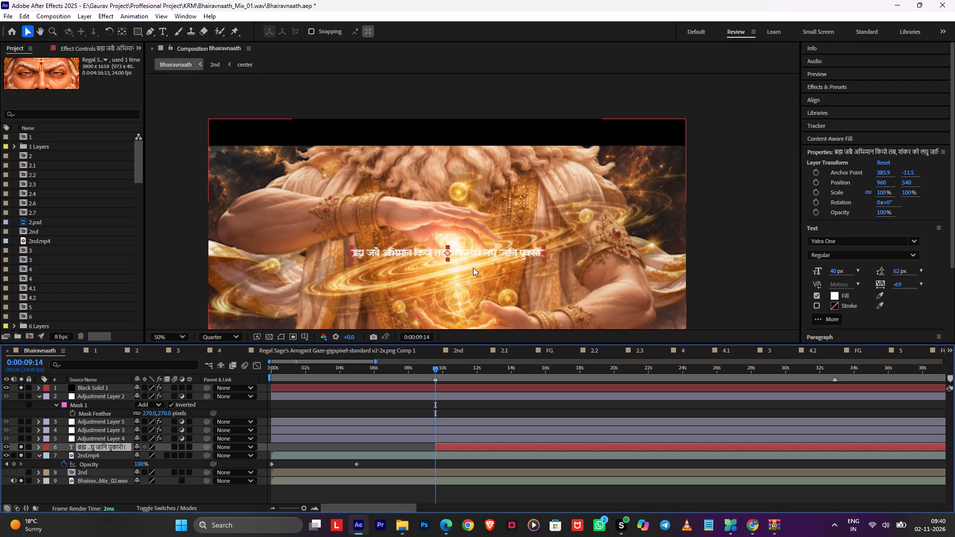
Set the composition preview resolution to Full.
{"action": "left_click", "coordinate": [218, 337]}
{"action": "left_click", "coordinate": [221, 369]}
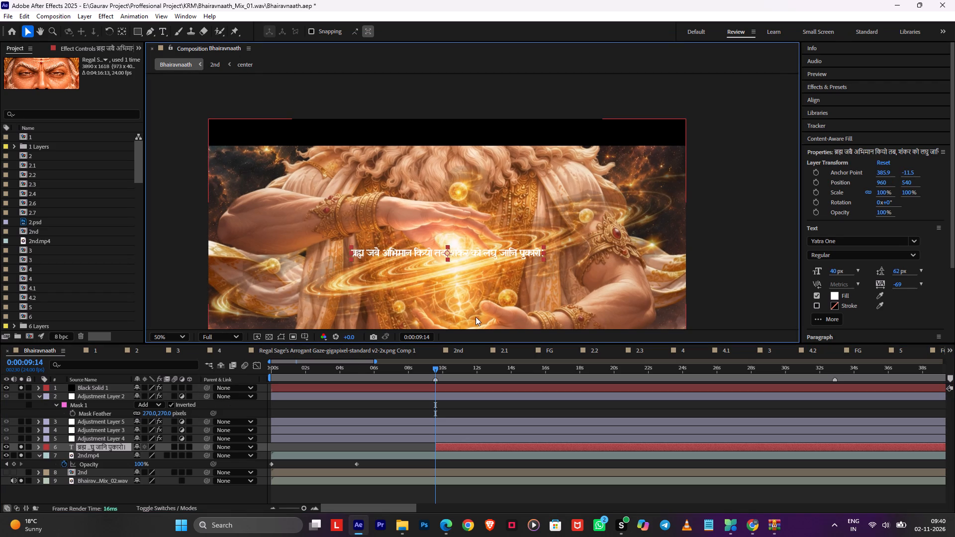
Move the lyric text layer to the lower part of the picture, at about 978, 878.
{"action": "key", "text": "space"}
{"action": "key", "text": "space"}
{"action": "key", "text": "space"}
{"action": "key", "text": "space"}
{"action": "key", "text": "space"}
{"action": "key", "text": "space"}
{"action": "left_click_drag", "start_coordinate": [499, 253], "coordinate": [501, 140]}
{"action": "left_click_drag", "start_coordinate": [474, 143], "coordinate": [479, 203]}
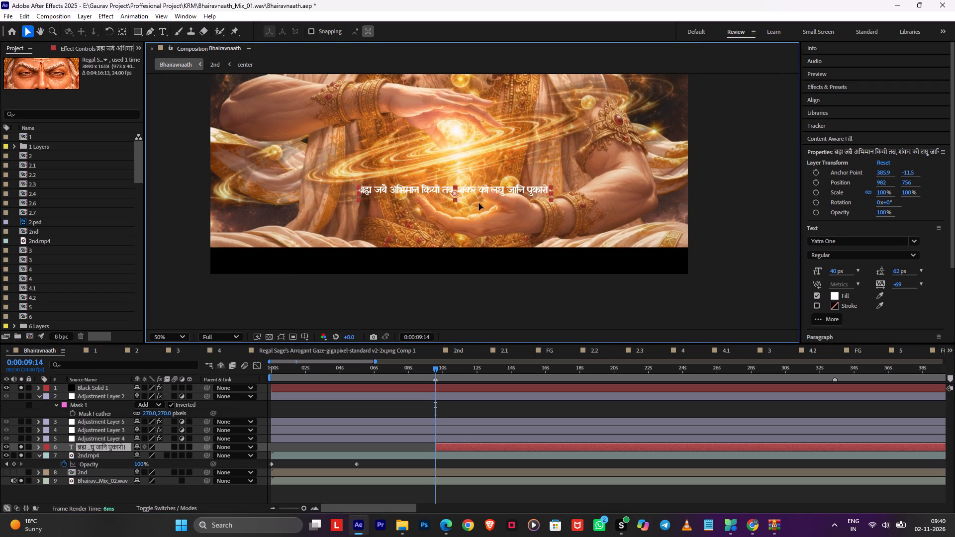
{"action": "left_click_drag", "start_coordinate": [479, 203], "coordinate": [478, 227]}
Scale the lyric text layer up to 149%.
{"action": "key", "text": "s"}
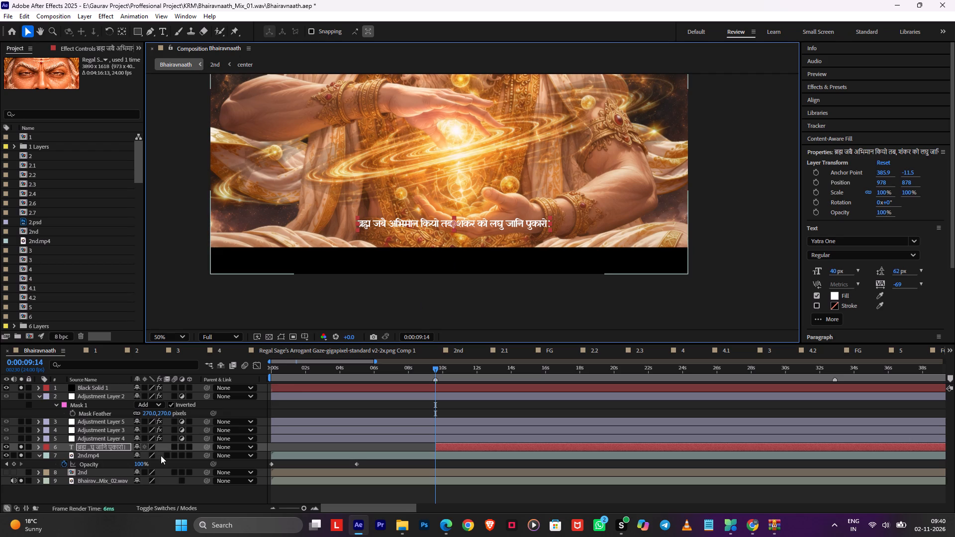
{"action": "left_click_drag", "start_coordinate": [162, 453], "coordinate": [177, 450]}
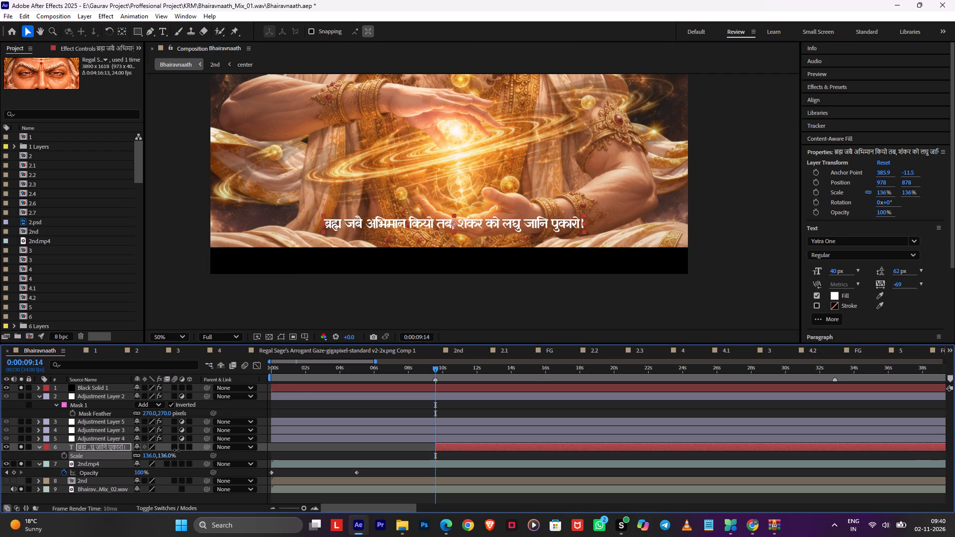
{"action": "left_click_drag", "start_coordinate": [177, 450], "coordinate": [184, 451]}
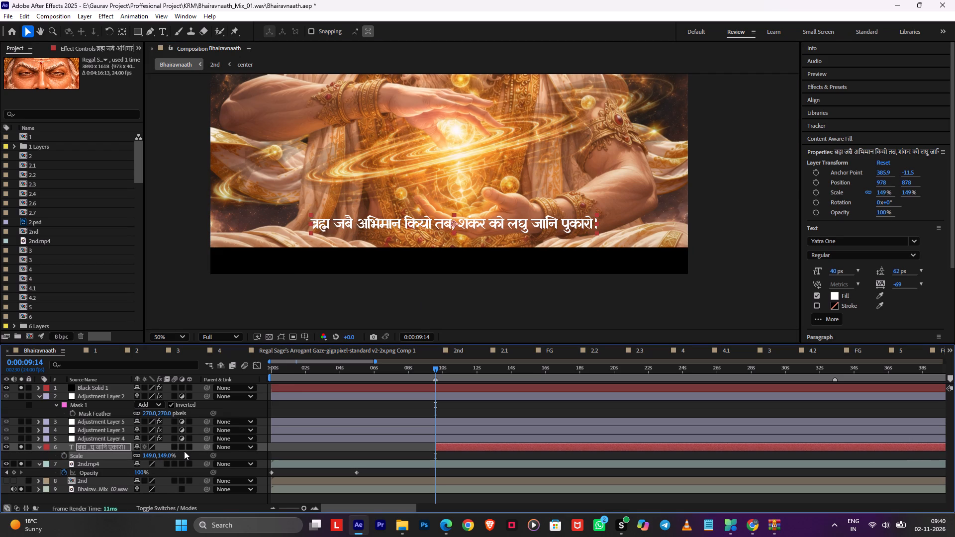
Nudge the lyric text layer down to position 978, 908, just above the lower black bar.
{"action": "key", "text": "shift+Down"}
{"action": "key", "text": "Down"}
{"action": "key", "text": "Down"}
{"action": "key", "text": "Down"}
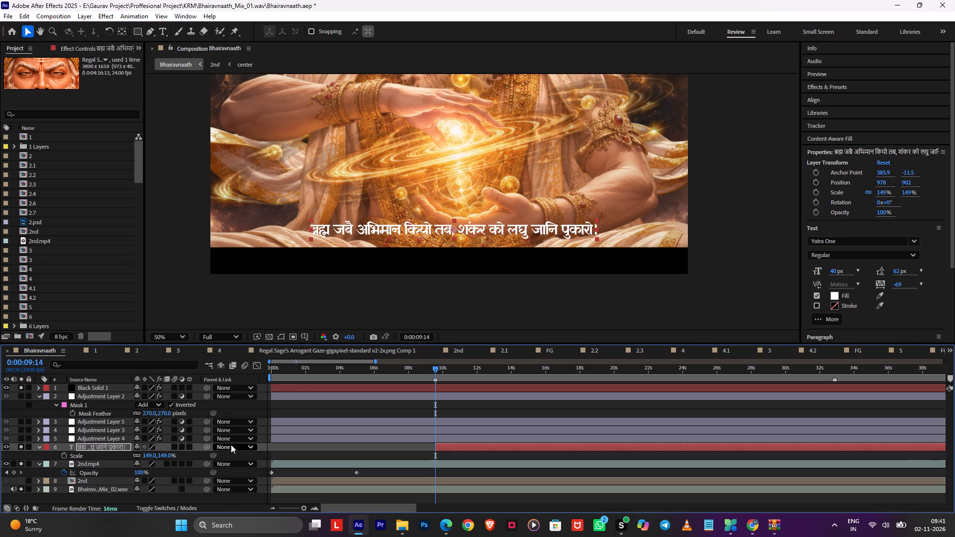
{"action": "key", "text": "Down"}
{"action": "key", "text": "Down"}
Set the lyric text layer's out point at the end of the composition, 0:04:16:12.
{"action": "scroll", "coordinate": [493, 404], "scroll_direction": "down", "scroll_amount": 2, "text": "alt"}
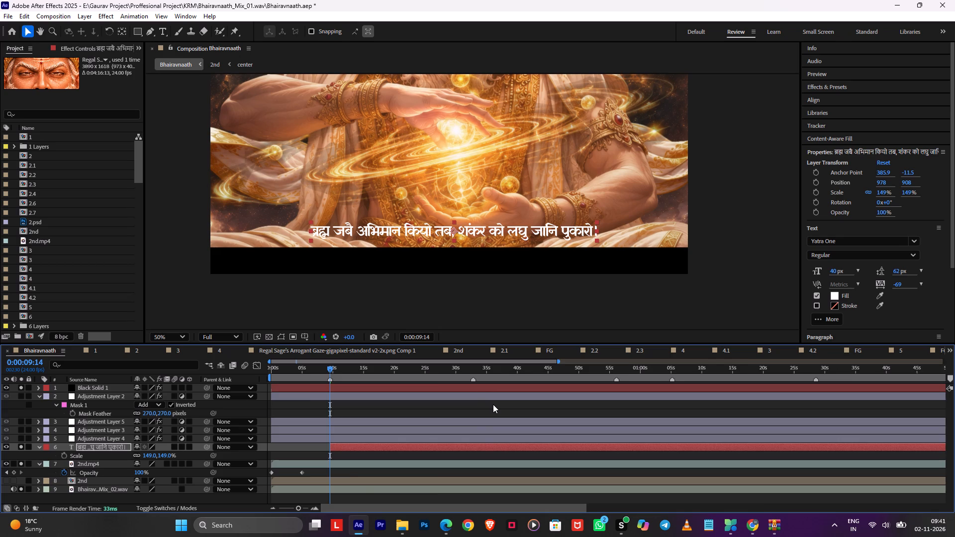
{"action": "scroll", "coordinate": [493, 404], "scroll_direction": "down", "scroll_amount": 2, "text": "alt"}
{"action": "scroll", "coordinate": [493, 404], "scroll_direction": "up", "scroll_amount": 1, "text": "alt"}
{"action": "scroll", "coordinate": [493, 404], "scroll_direction": "down", "scroll_amount": 5, "text": "alt"}
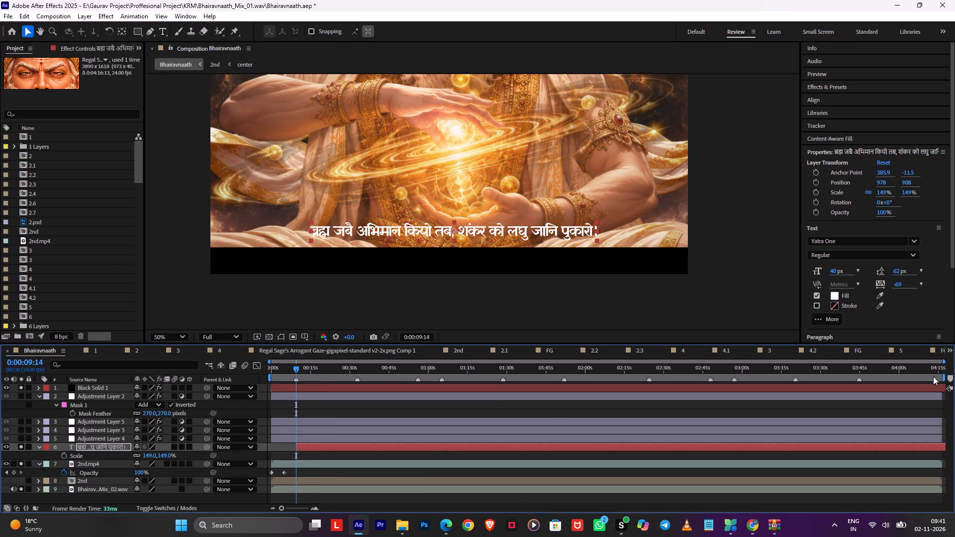
{"action": "left_click_drag", "start_coordinate": [926, 373], "coordinate": [954, 390]}
{"action": "key", "text": "alt+bracketright"}
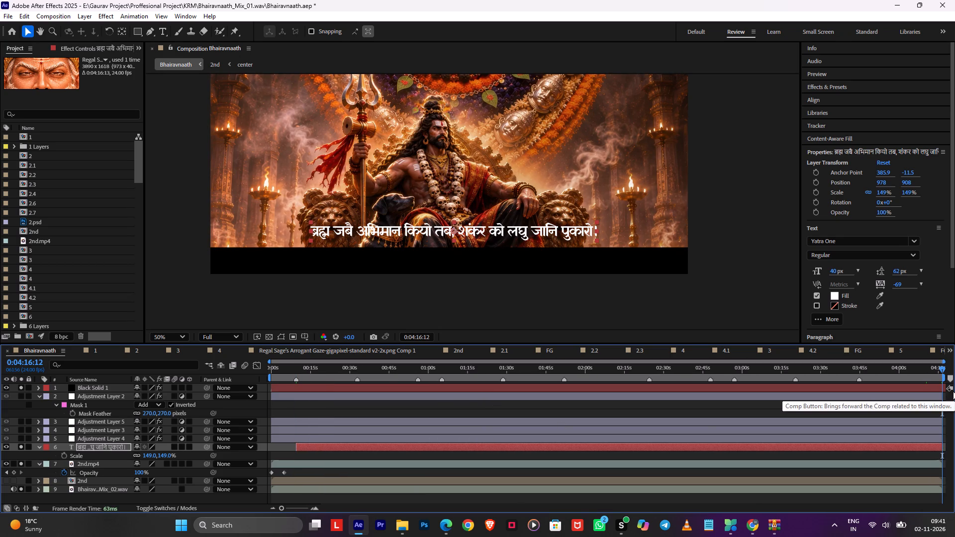
Return the current time to 0:00:09:14 and pre-compose the lyric text layer as LY.
{"action": "left_click_drag", "start_coordinate": [343, 374], "coordinate": [297, 375]}
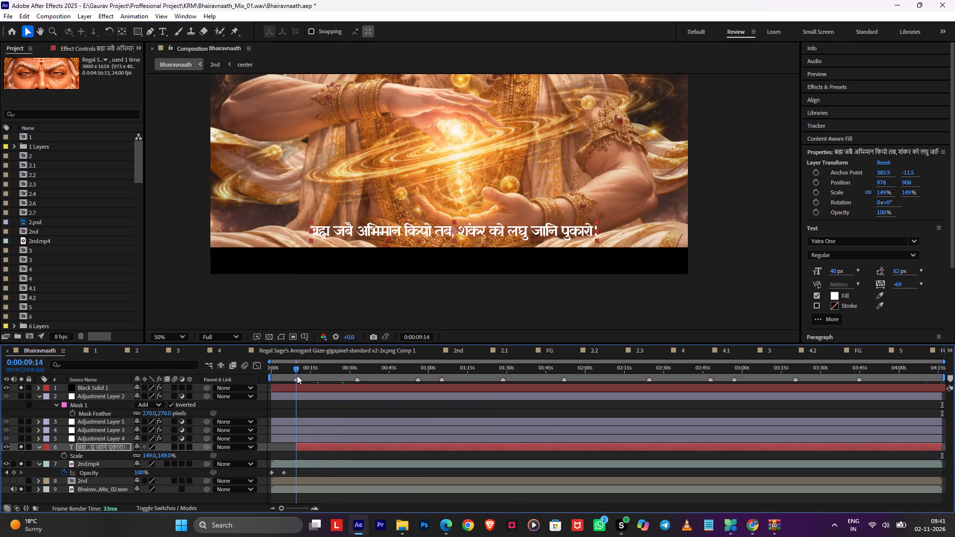
{"action": "left_click_drag", "start_coordinate": [297, 375], "coordinate": [296, 376]}
{"action": "key", "text": "ctrl+shift+c"}
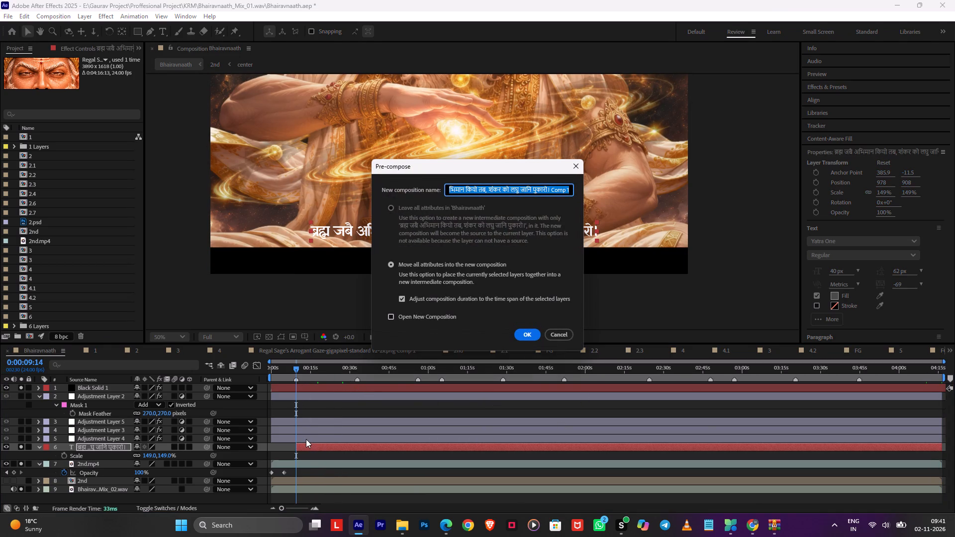
{"action": "type", "text": "LY"}
{"action": "key", "text": "Return"}
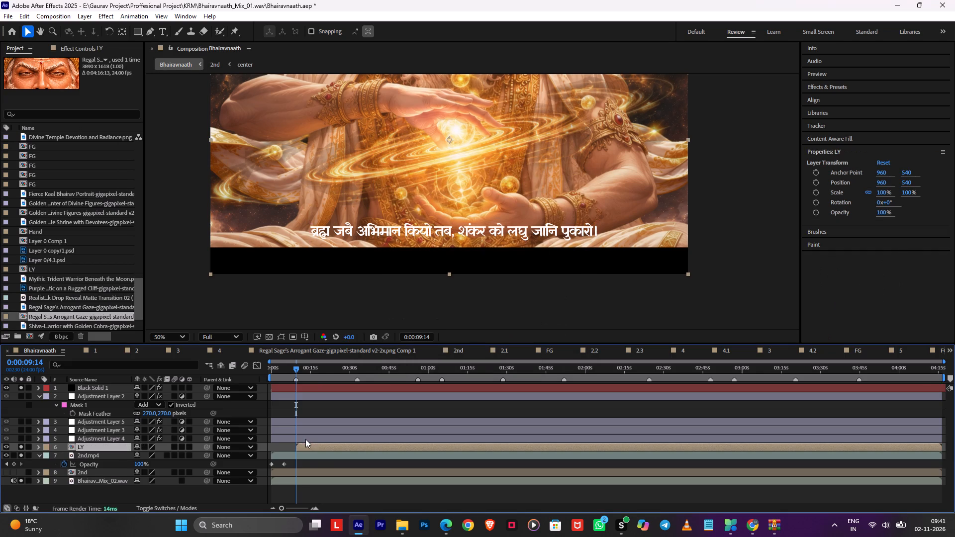
Duplicate the Bhairavnaath_Mix_02.wav layer, trim the copy's start to 0:00:09:14 and cut it for pasting elsewhere.
{"action": "left_click", "coordinate": [323, 473]}
{"action": "left_click", "coordinate": [322, 481]}
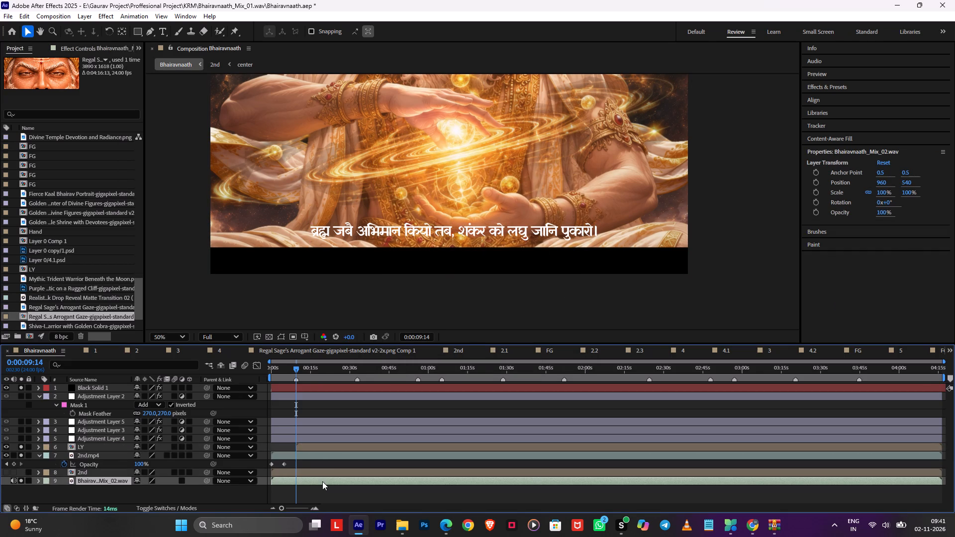
{"action": "key", "text": "ctrl+d"}
{"action": "key", "text": "alt+bracketleft"}
{"action": "key", "text": "ctrl+x"}
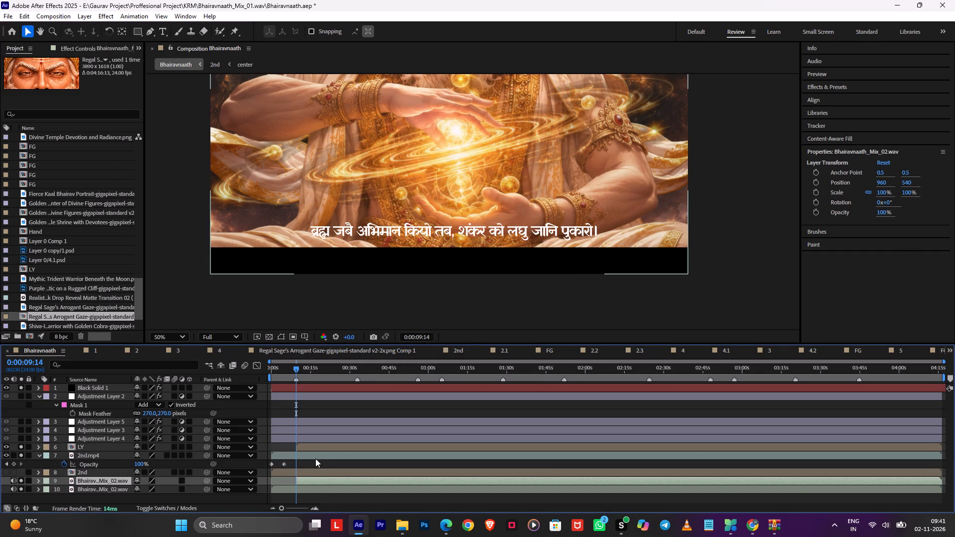
Paste the trimmed audio into the LY composition, place it below the lyric text and align its start with the composition start.
{"action": "double_click", "coordinate": [313, 447]}
{"action": "key", "text": "ctrl+v"}
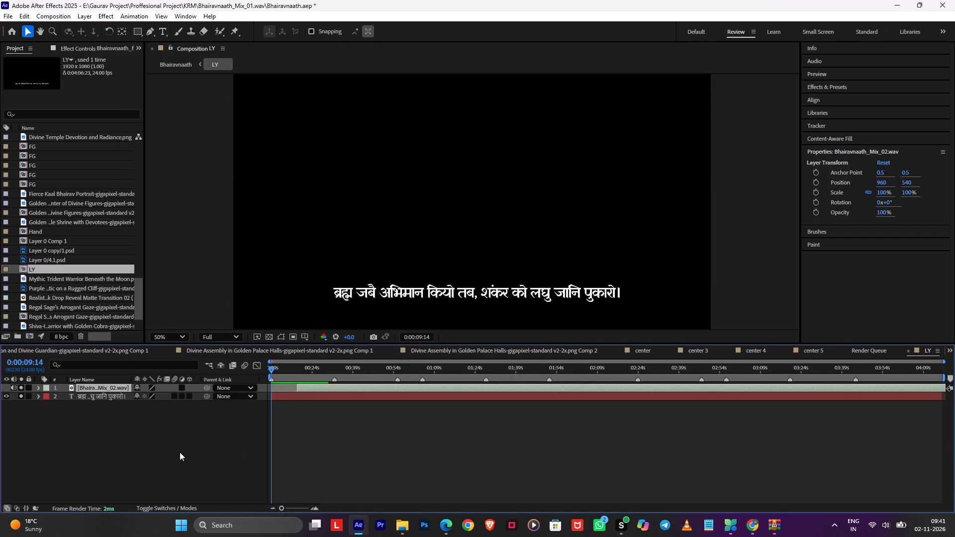
{"action": "left_click_drag", "start_coordinate": [87, 388], "coordinate": [87, 406]}
{"action": "key", "text": "bracketleft"}
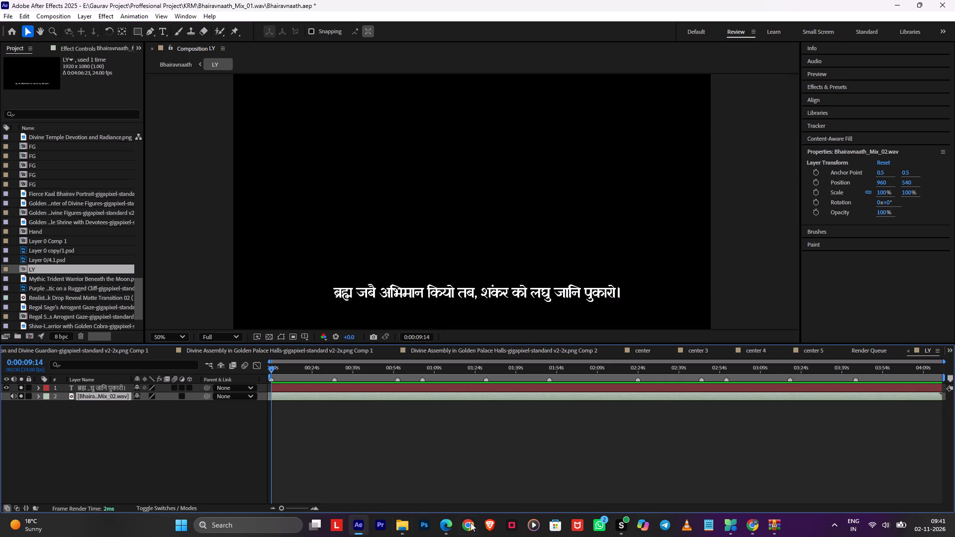
Save the project.
{"action": "left_click", "coordinate": [443, 473]}
{"action": "scroll", "coordinate": [447, 458], "scroll_direction": "down", "scroll_amount": 4, "text": "alt"}
{"action": "key", "text": "ctrl+s"}
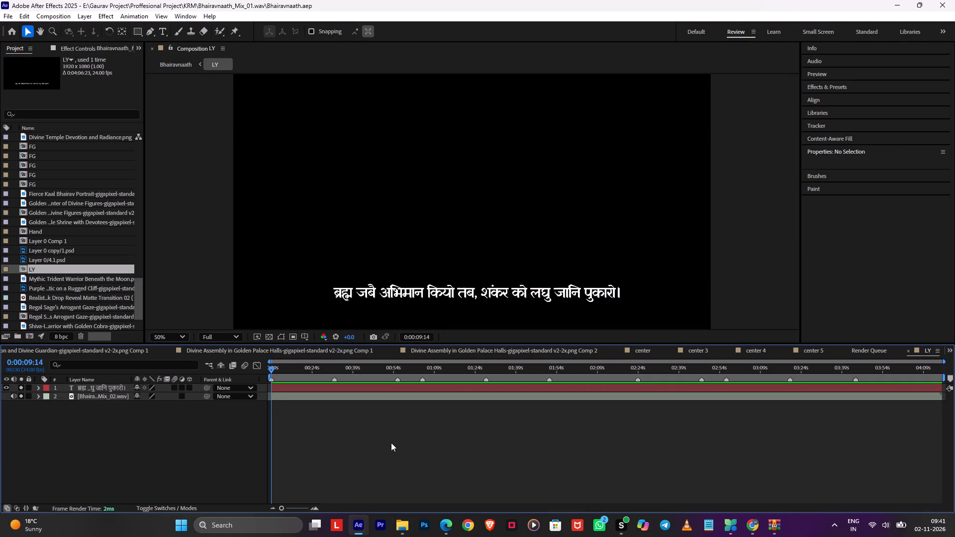
Pre-compose the lyric text and audio layers in LY together under the default name.
{"action": "key", "text": "ctrl+a"}
{"action": "key", "text": "ctrl+shift+c"}
{"action": "key", "text": "Return"}
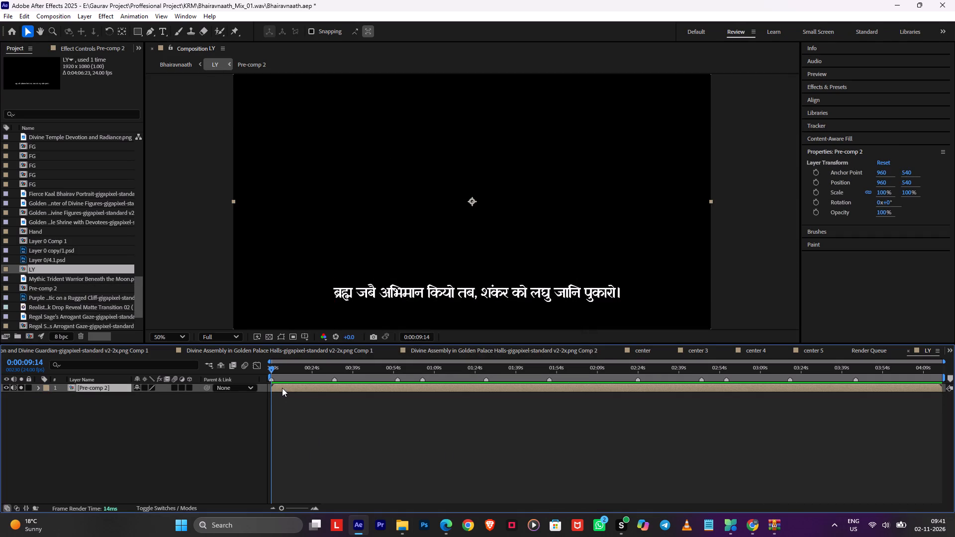
Add a 1920 × 1080 black solid above the lyric pre-comp and apply Fractal Noise to it.
{"action": "key", "text": "ctrl+super+y"}
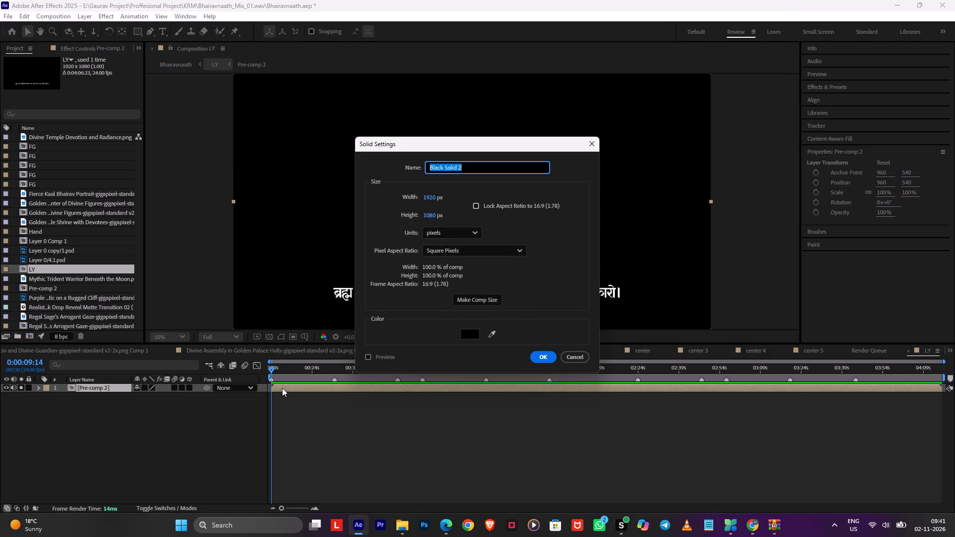
{"action": "key", "text": "Return"}
{"action": "key", "text": "space"}
{"action": "type", "text": "fra"}
{"action": "left_click", "coordinate": [240, 419]}
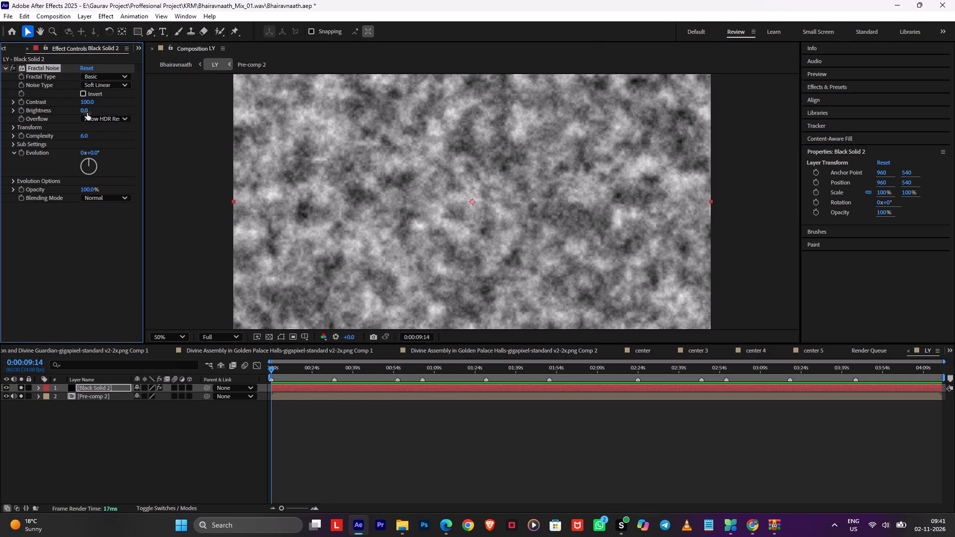
Set the Fractal Noise to contrast 203, brightness 15 and complexity 6.3.
{"action": "left_click_drag", "start_coordinate": [87, 108], "coordinate": [93, 106]}
{"action": "left_click_drag", "start_coordinate": [90, 101], "coordinate": [118, 101]}
{"action": "left_click_drag", "start_coordinate": [83, 133], "coordinate": [96, 131]}
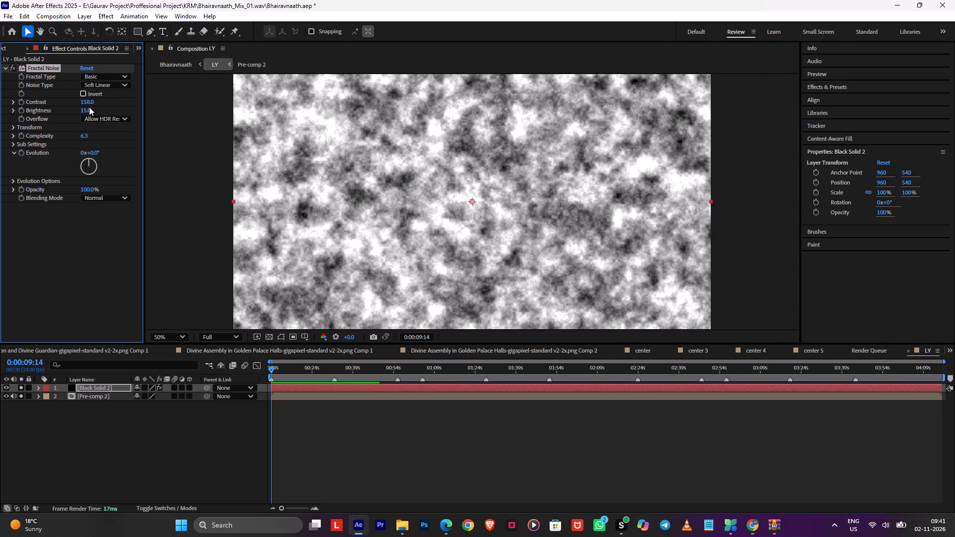
{"action": "left_click_drag", "start_coordinate": [87, 103], "coordinate": [109, 103]}
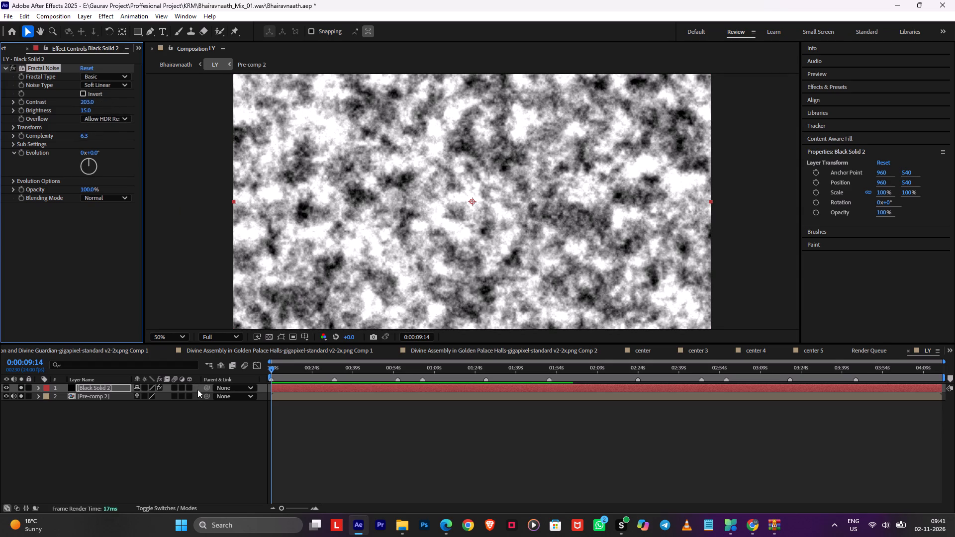
Show the track matte columns and use the lyric pre-comp as the noise solid's track matte.
{"action": "left_click", "coordinate": [14, 508]}
{"action": "left_click", "coordinate": [13, 509]}
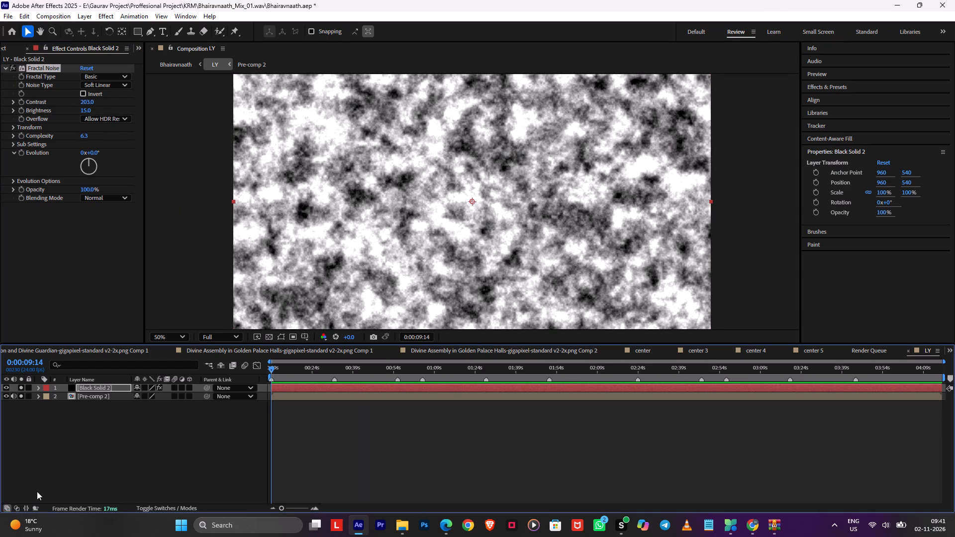
{"action": "left_click", "coordinate": [15, 504]}
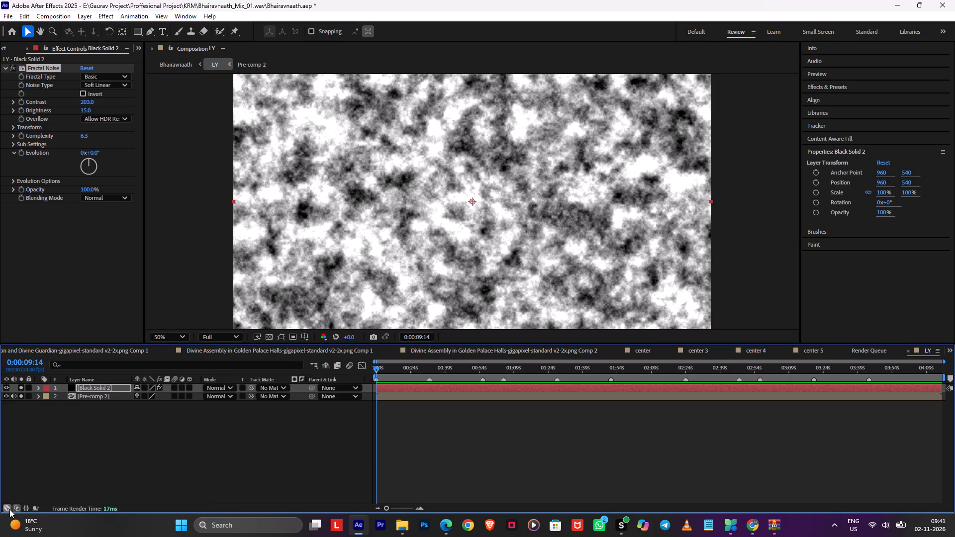
{"action": "left_click", "coordinate": [9, 509]}
{"action": "left_click_drag", "start_coordinate": [179, 385], "coordinate": [142, 397]}
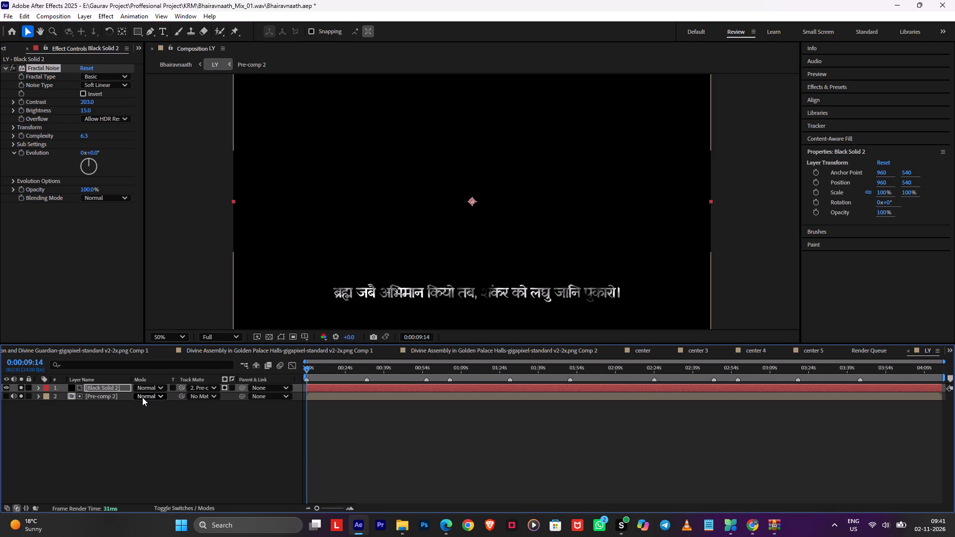
Scale the noise solid to 185% and shift it down to position 960, 660.
{"action": "key", "text": "s"}
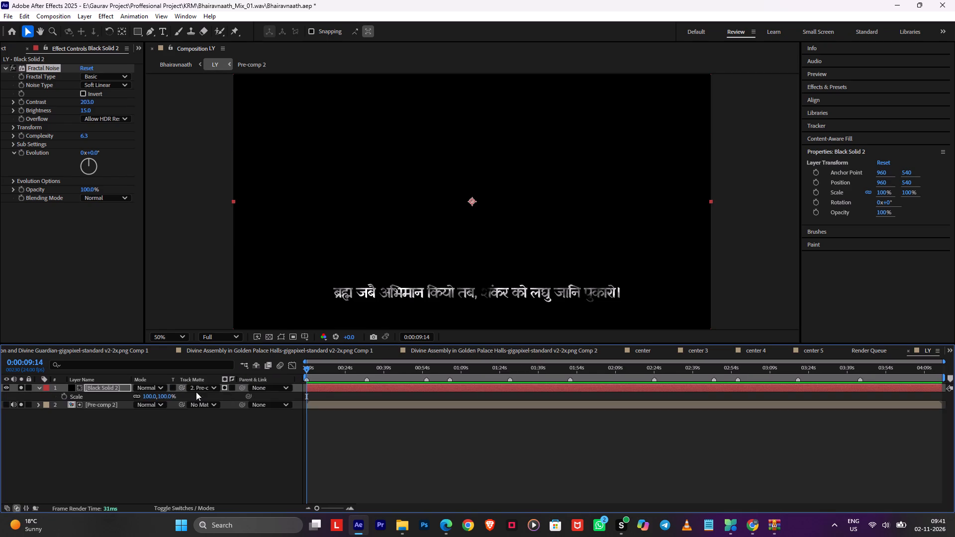
{"action": "left_click_drag", "start_coordinate": [164, 397], "coordinate": [206, 397]}
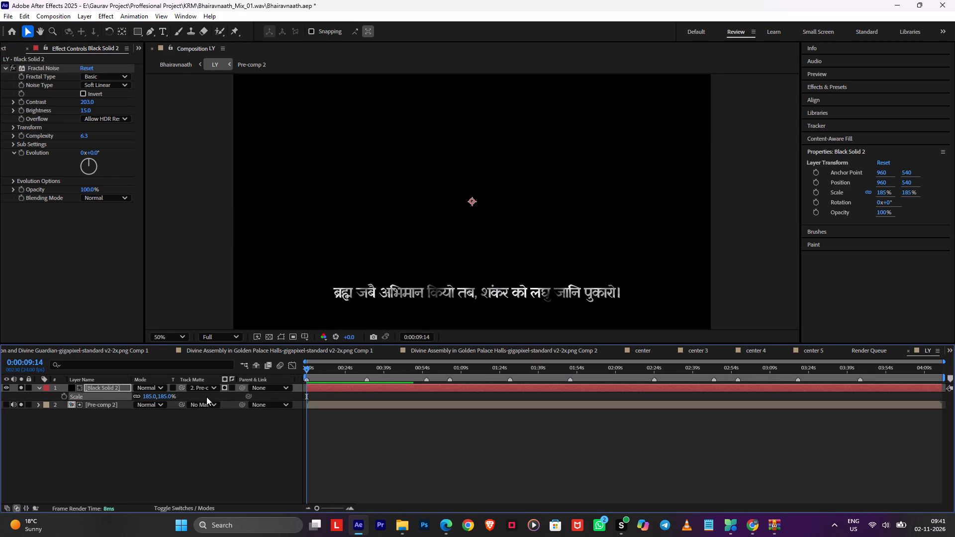
{"action": "key", "text": "shift+Down"}
{"action": "key", "text": "shift+Down"}
{"action": "key", "text": "shift+Down"}
{"action": "key", "text": "shift+Down"}
{"action": "key", "text": "shift+Down"}
{"action": "key", "text": "shift+Down"}
Centre the lyric text at 960, 540 inside its pre-comp, return to LY and centre the pre-comp layer too.
{"action": "double_click", "coordinate": [437, 403]}
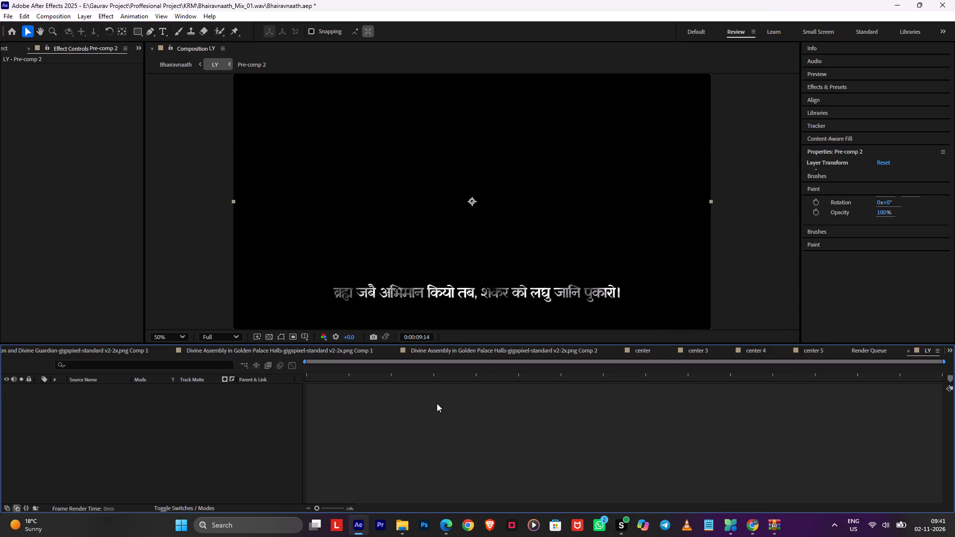
{"action": "left_click", "coordinate": [418, 390]}
{"action": "key", "text": "ctrl+Tab"}
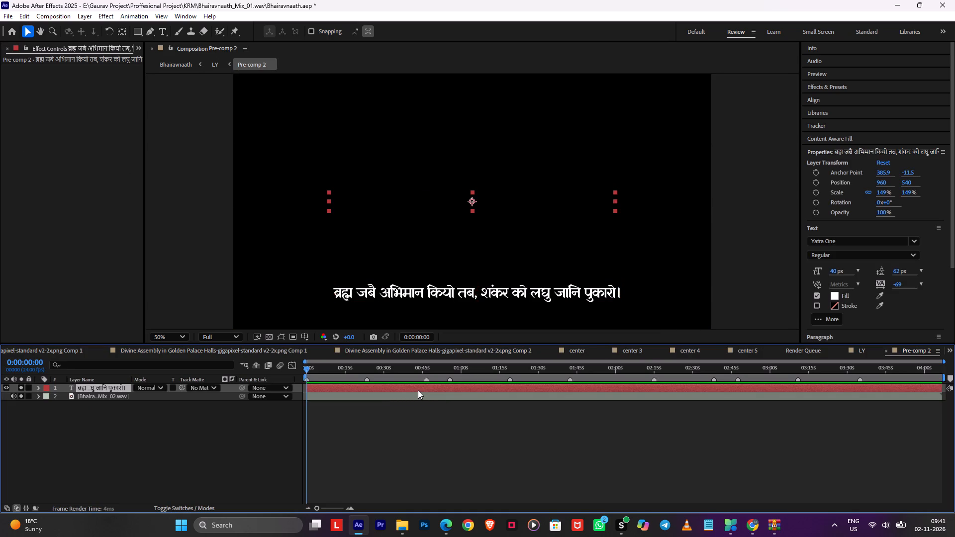
{"action": "key", "text": "Tab"}
{"action": "left_click", "coordinate": [336, 394]}
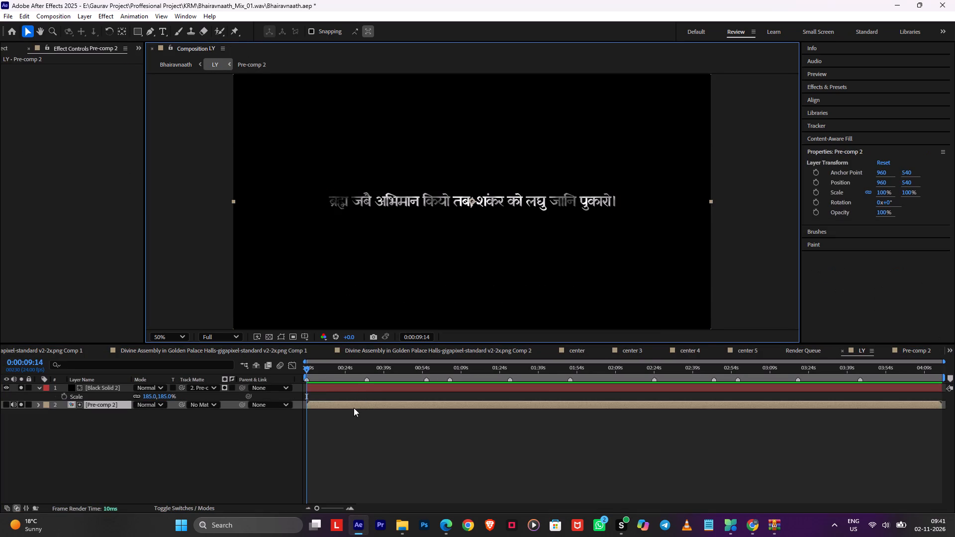
{"action": "left_click", "coordinate": [354, 408]}
{"action": "key", "text": "ctrl+Tab"}
Scale the noise solid up to 214%.
{"action": "left_click", "coordinate": [353, 389]}
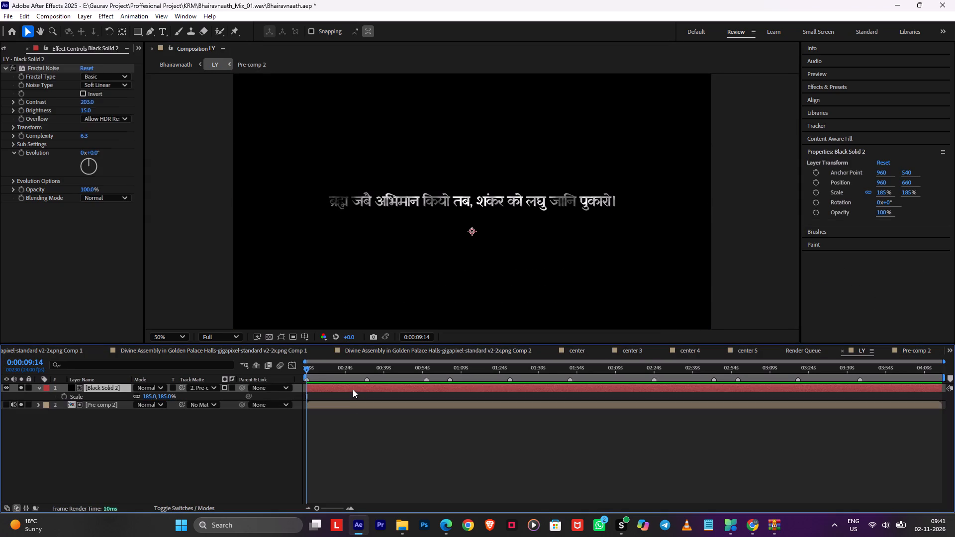
{"action": "left_click_drag", "start_coordinate": [165, 395], "coordinate": [179, 394]}
Apply the Tint effect to the noise solid.
{"action": "key", "text": "ctrl+space"}
{"action": "key", "text": "t"}
{"action": "key", "text": "i"}
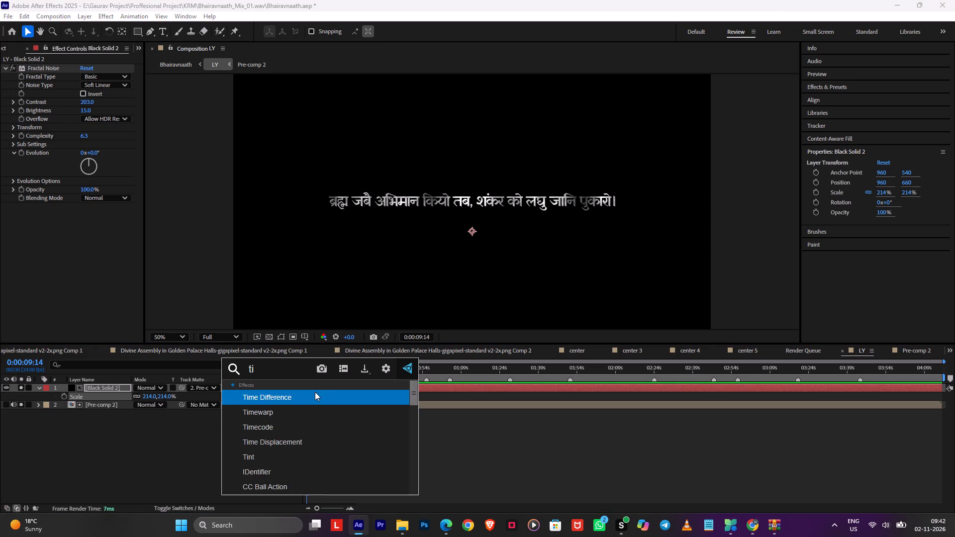
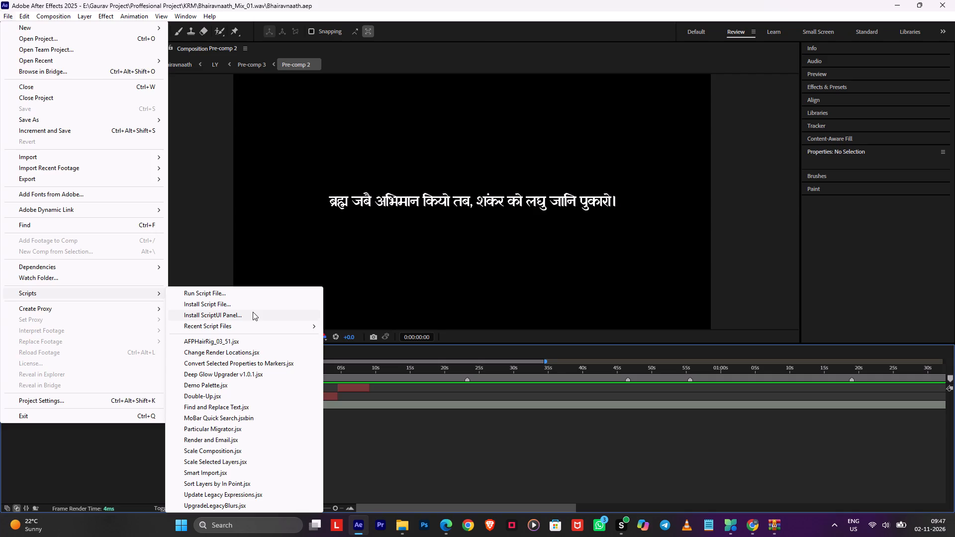
{"action": "left_click", "coordinate": [253, 312]}
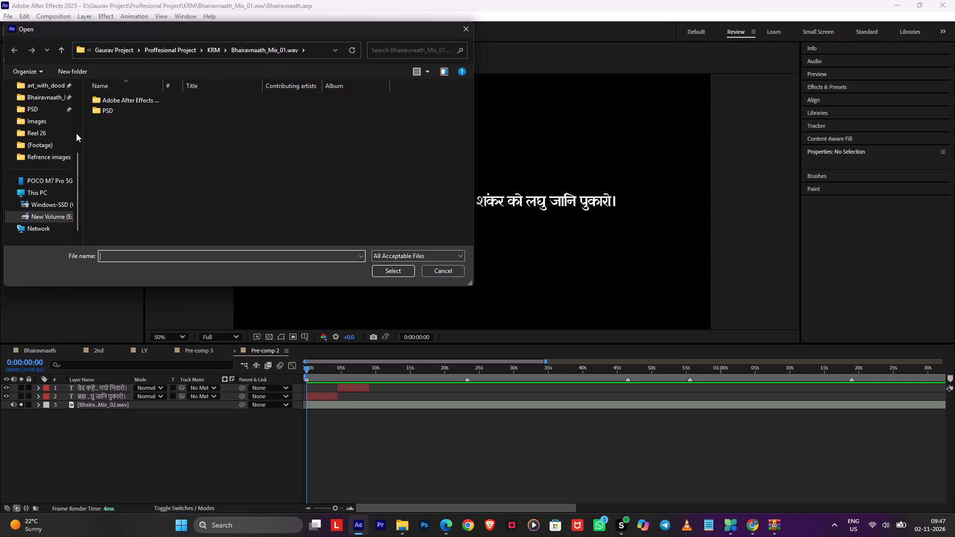
{"action": "left_click", "coordinate": [50, 185]}
{"action": "left_click", "coordinate": [48, 189]}
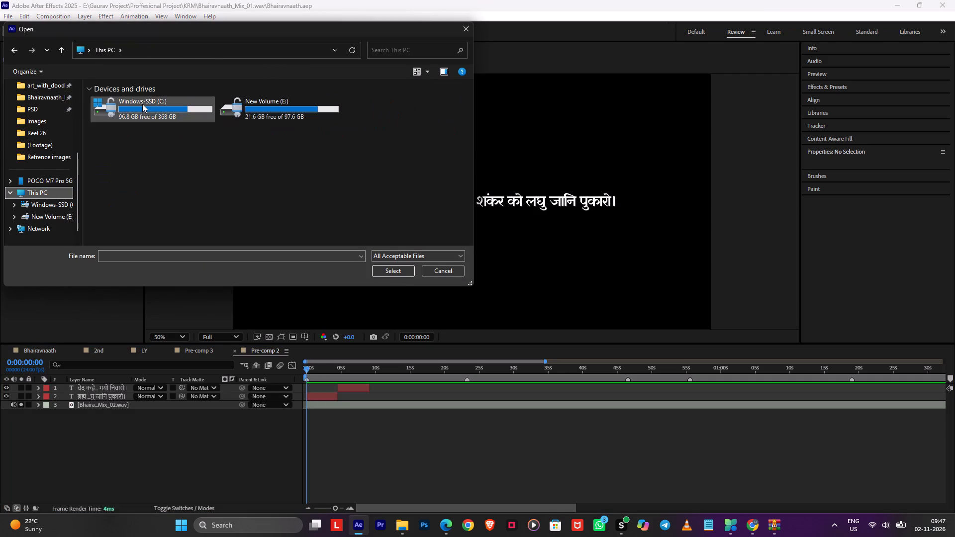
{"action": "double_click", "coordinate": [142, 104]}
{"action": "double_click", "coordinate": [151, 132]}
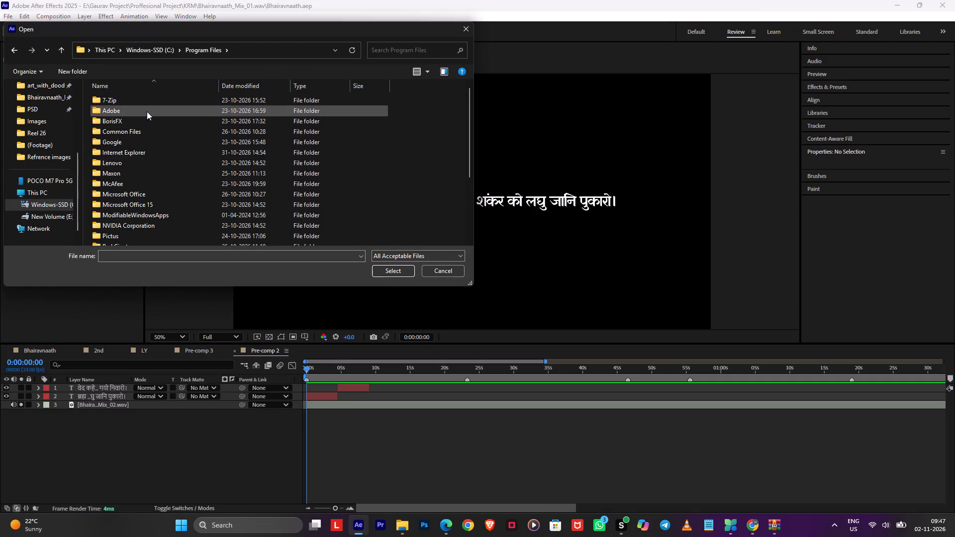
{"action": "double_click", "coordinate": [146, 110]}
{"action": "double_click", "coordinate": [148, 96]}
{"action": "double_click", "coordinate": [146, 103]}
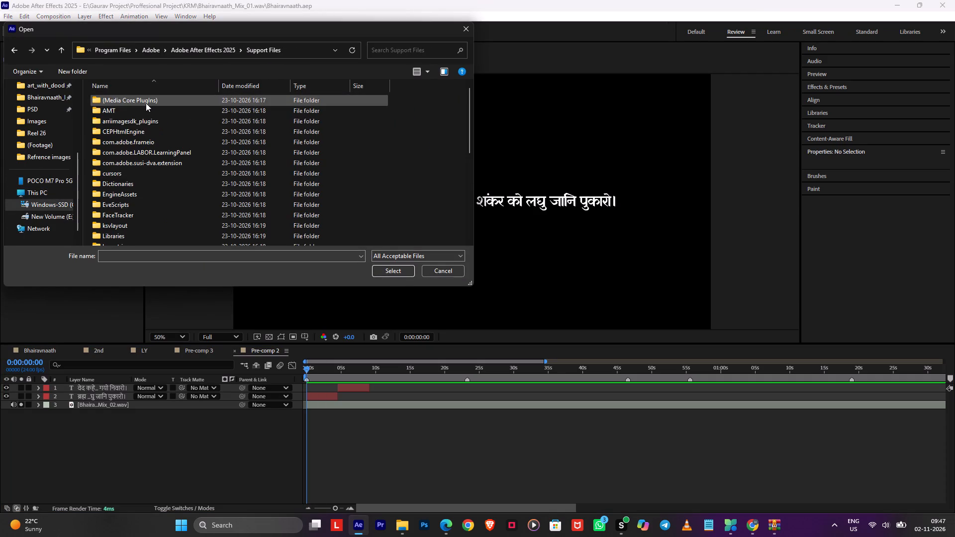
{"action": "scroll", "coordinate": [150, 192], "scroll_direction": "down", "scroll_amount": 4}
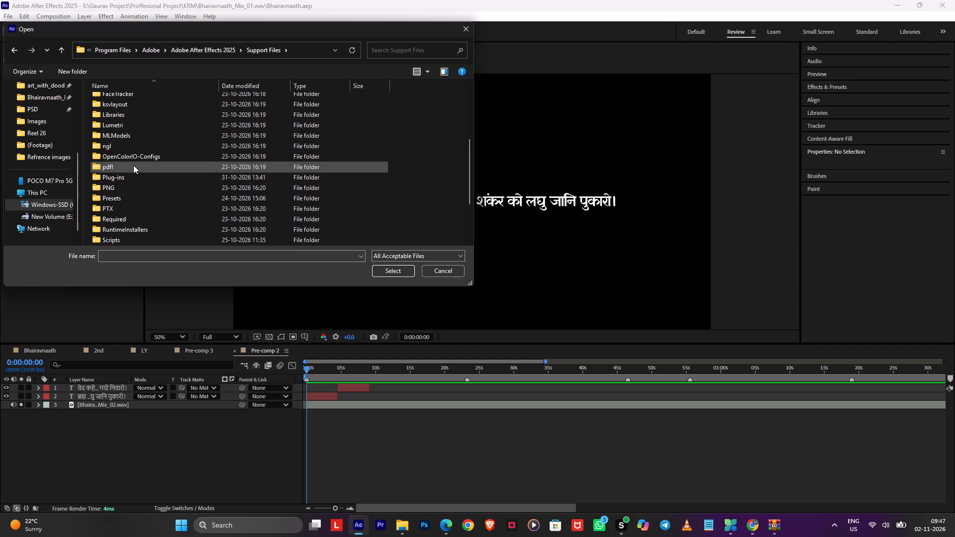
{"action": "double_click", "coordinate": [124, 238]}
{"action": "double_click", "coordinate": [115, 121]}
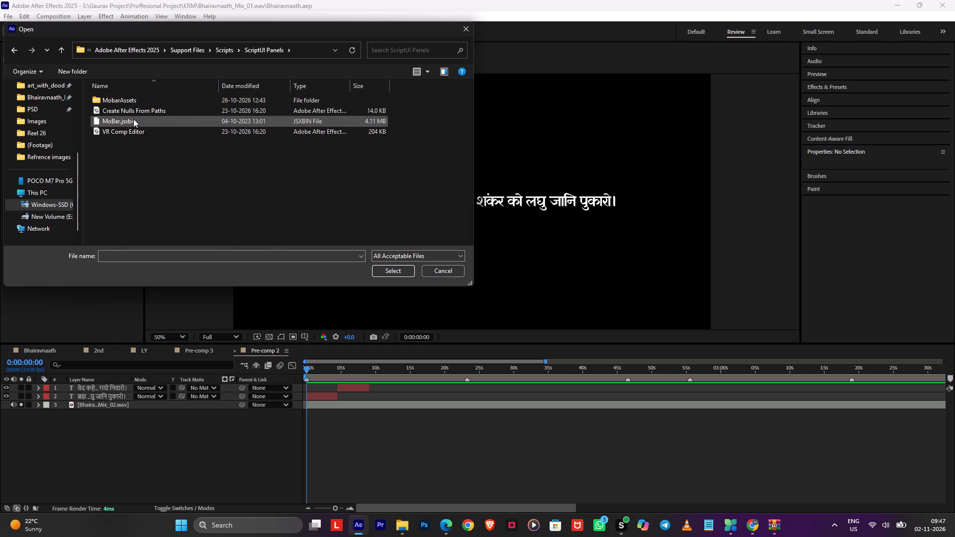
{"action": "left_click", "coordinate": [158, 131]}
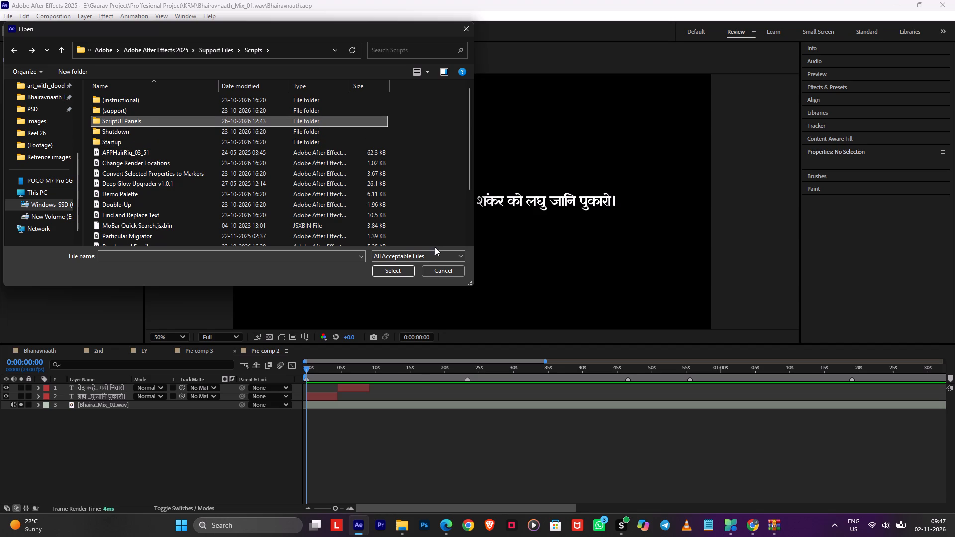
Switch to File Explorer and look through the After Effects 2025 Plug-ins folder on drive C, including its Twitch subfolder.
{"action": "left_click", "coordinate": [402, 527]}
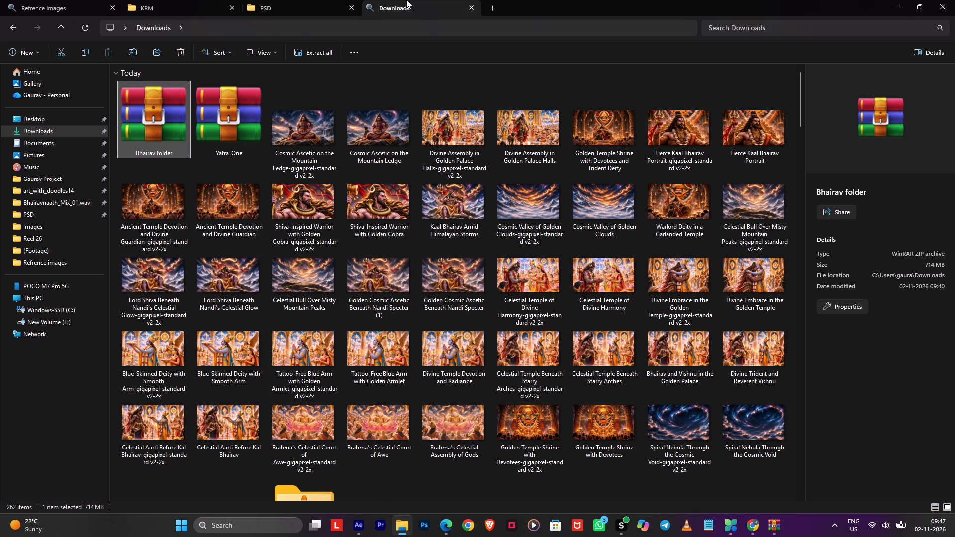
{"action": "left_click", "coordinate": [406, 0]}
{"action": "left_click", "coordinate": [57, 6]}
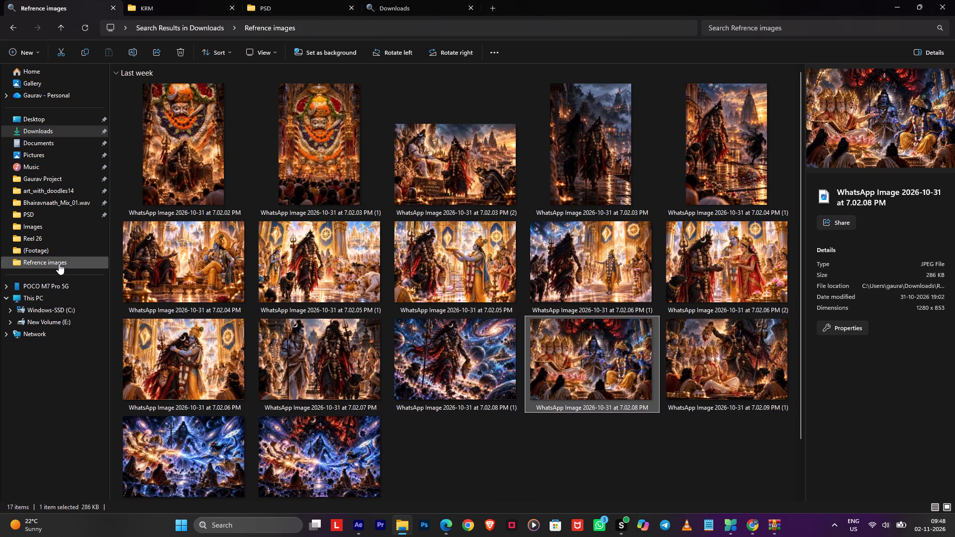
{"action": "left_click", "coordinate": [166, 0]}
{"action": "left_click", "coordinate": [58, 174]}
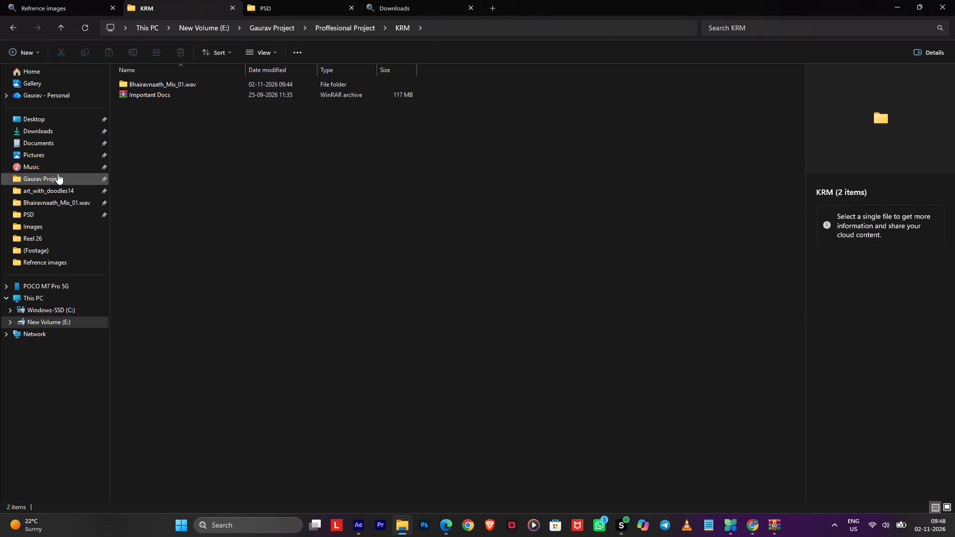
{"action": "left_click", "coordinate": [66, 197]}
{"action": "left_click", "coordinate": [65, 313]}
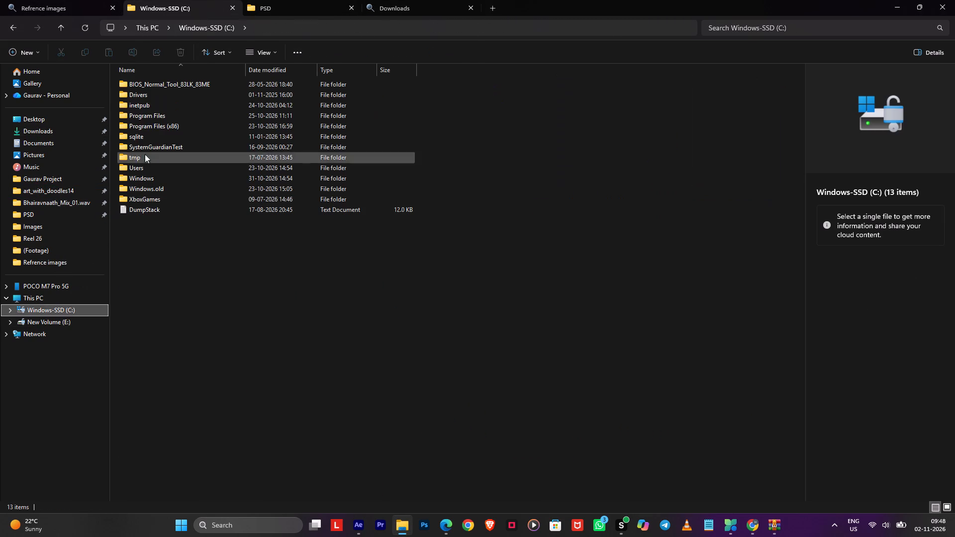
{"action": "double_click", "coordinate": [155, 111]}
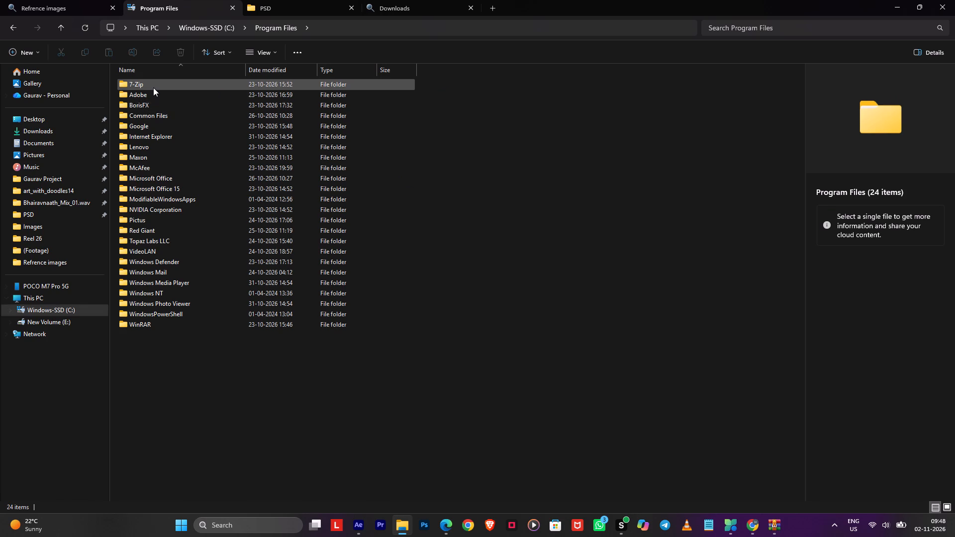
{"action": "double_click", "coordinate": [150, 95]}
{"action": "double_click", "coordinate": [171, 83]}
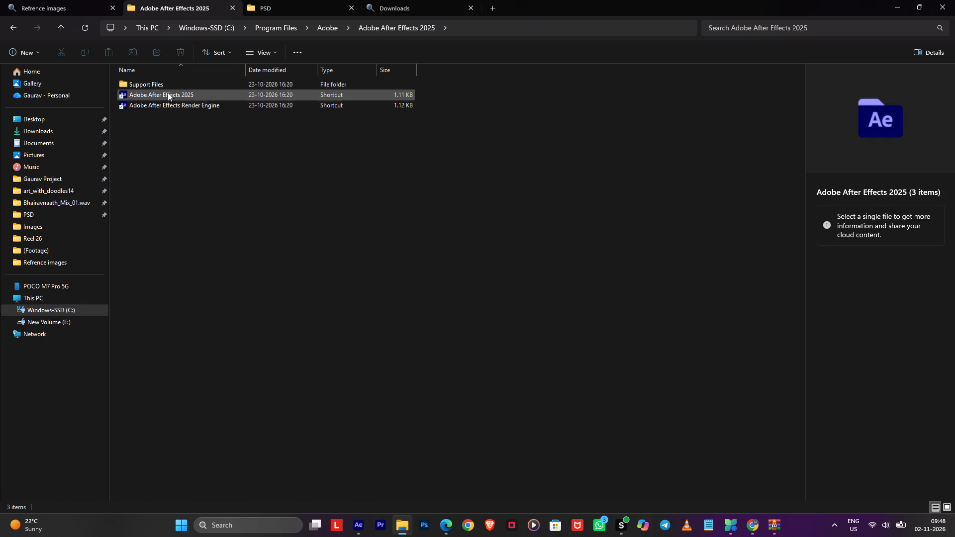
{"action": "double_click", "coordinate": [171, 86]}
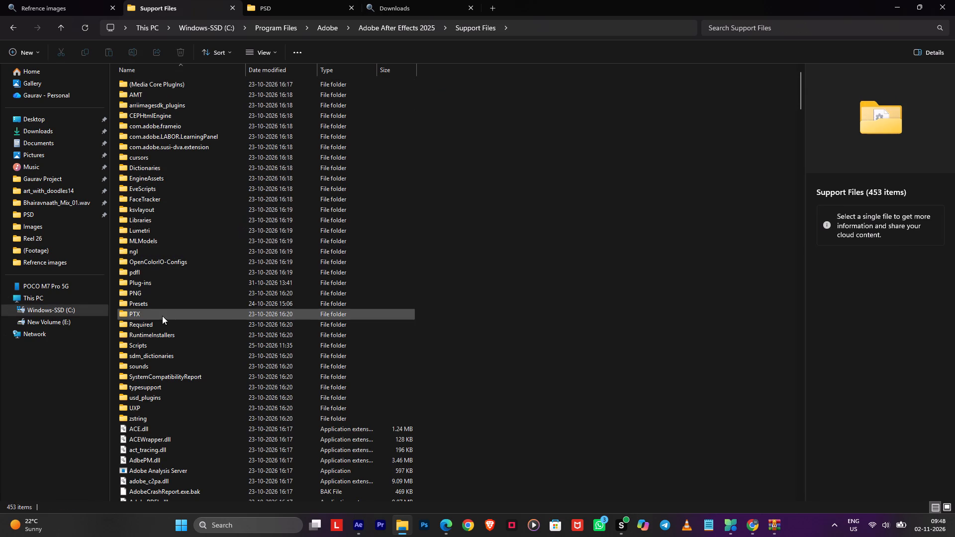
{"action": "double_click", "coordinate": [165, 285]}
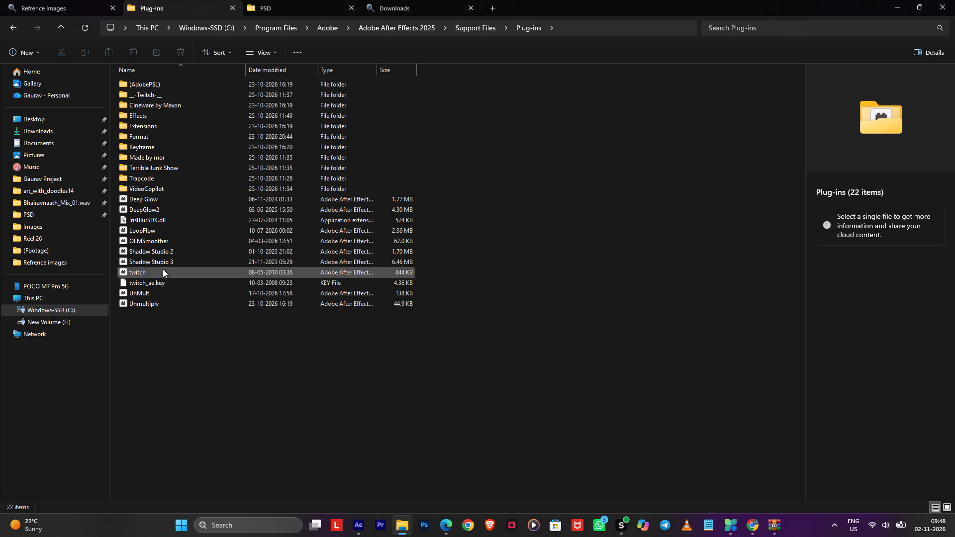
{"action": "double_click", "coordinate": [193, 97]}
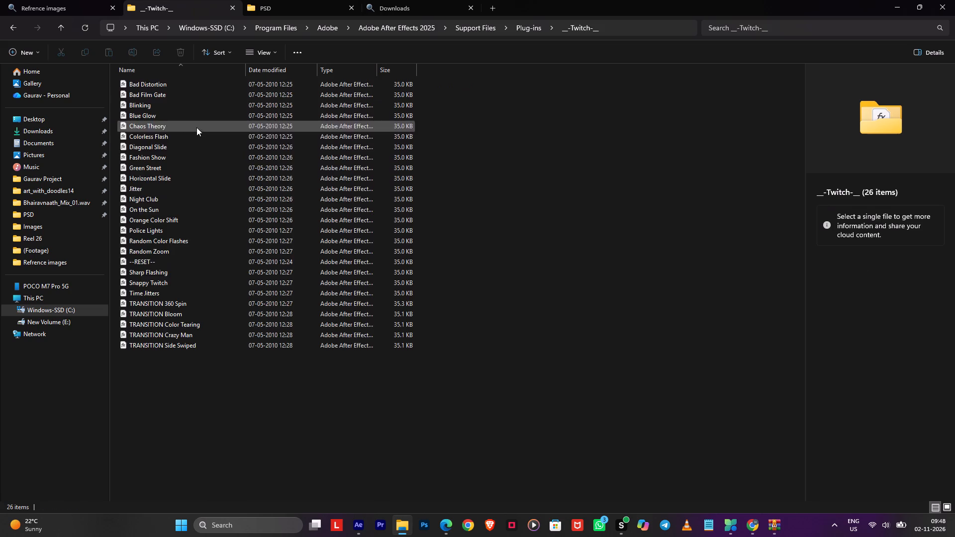
{"action": "left_click", "coordinate": [205, 145]}
{"action": "left_click_drag", "start_coordinate": [206, 155], "coordinate": [207, 159]}
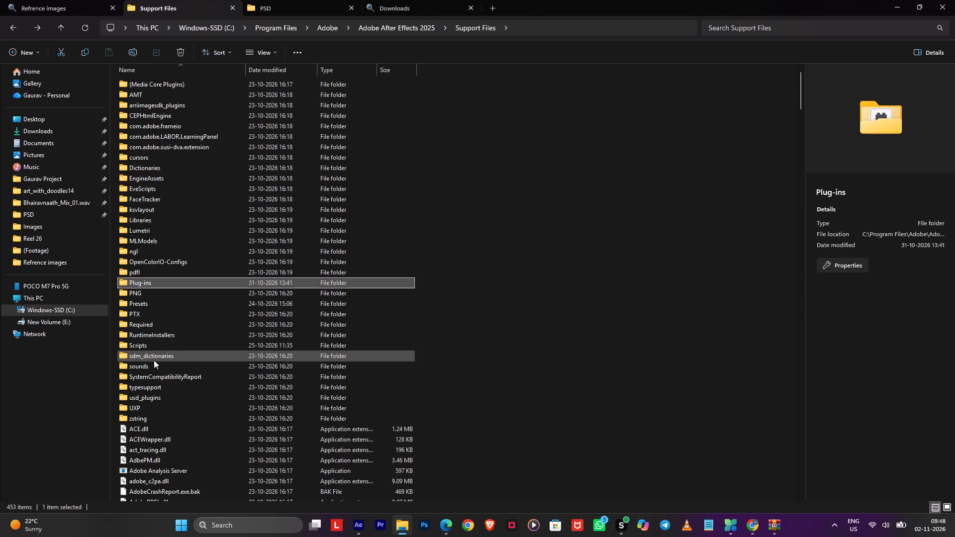
Examine the contents of the Scripts folder and its ScriptUI Panels subfolder.
{"action": "double_click", "coordinate": [156, 346]}
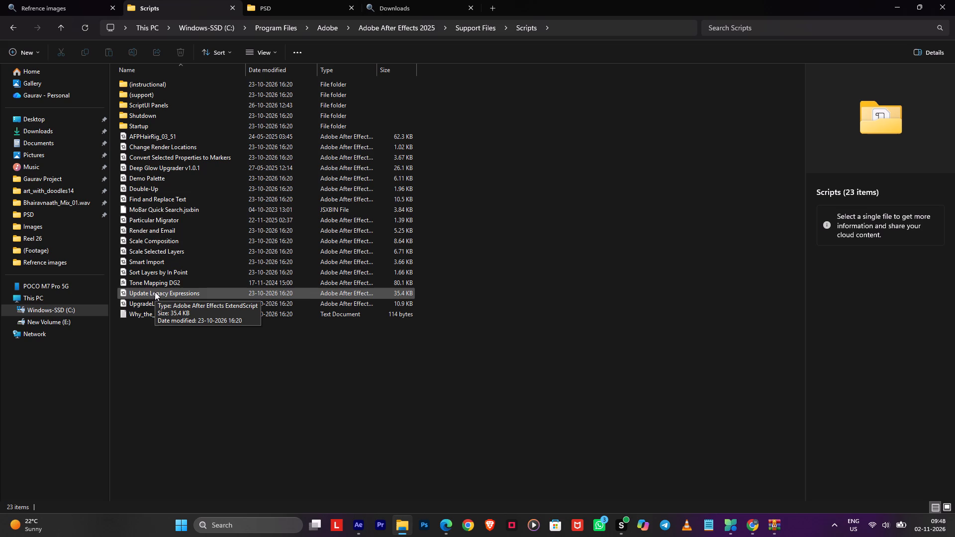
{"action": "double_click", "coordinate": [146, 100]}
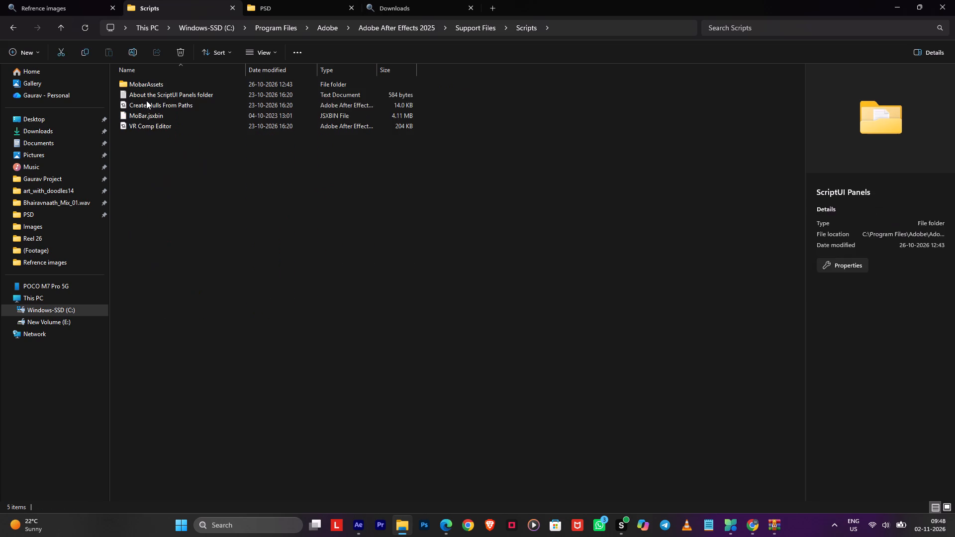
{"action": "left_click_drag", "start_coordinate": [185, 179], "coordinate": [189, 186]}
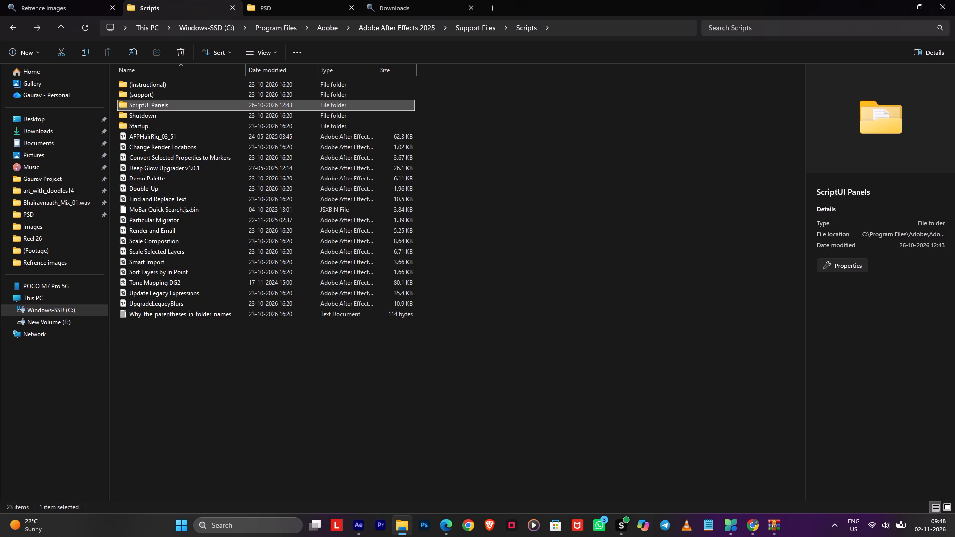
Search the After Effects 2025 Scripts folder for "text e".
{"action": "left_click", "coordinate": [756, 23]}
{"action": "type", "text": "te"}
{"action": "type", "text": "xt"}
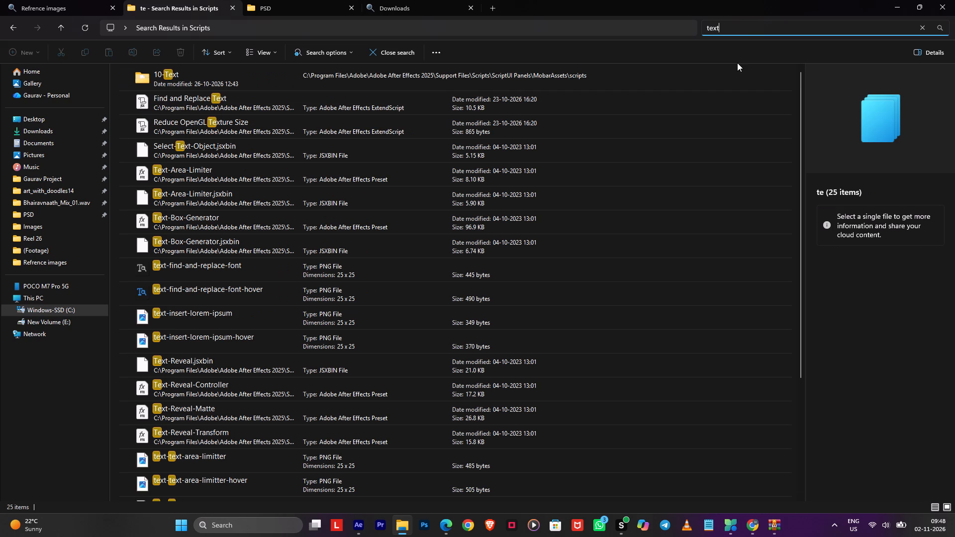
{"action": "key", "text": "space"}
{"action": "key", "text": "e"}
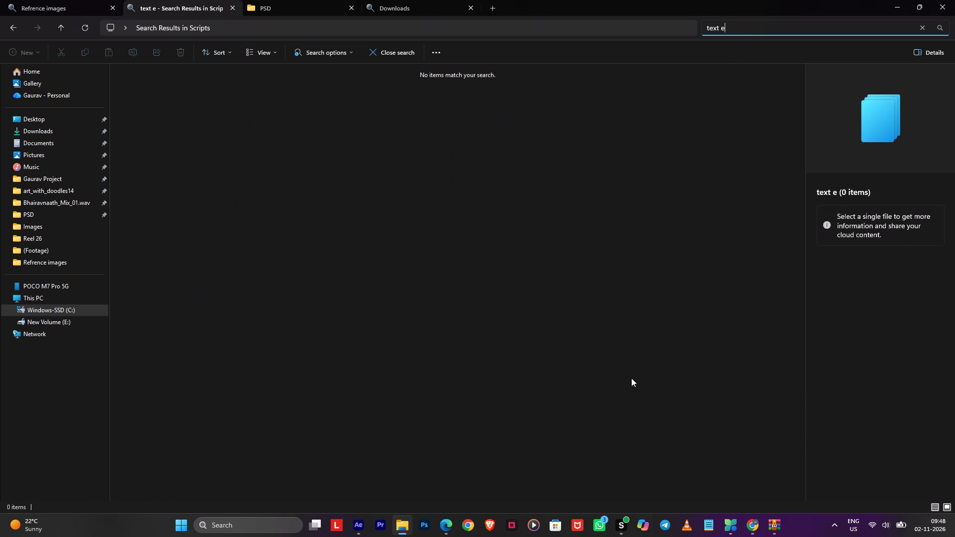
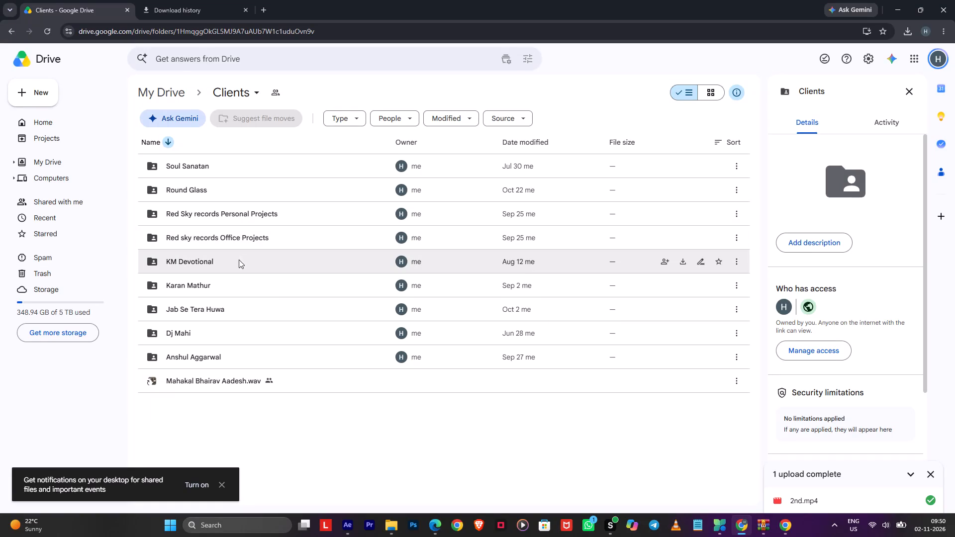
Look through the Jab Se Tera Huwa client folder and its IMages subfolder in Google Drive.
{"action": "double_click", "coordinate": [238, 311]}
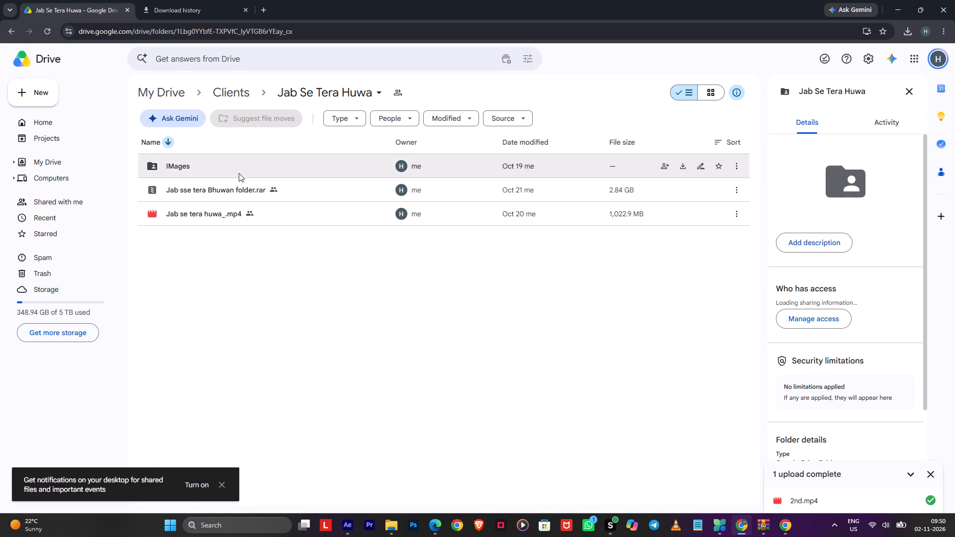
{"action": "double_click", "coordinate": [239, 172]}
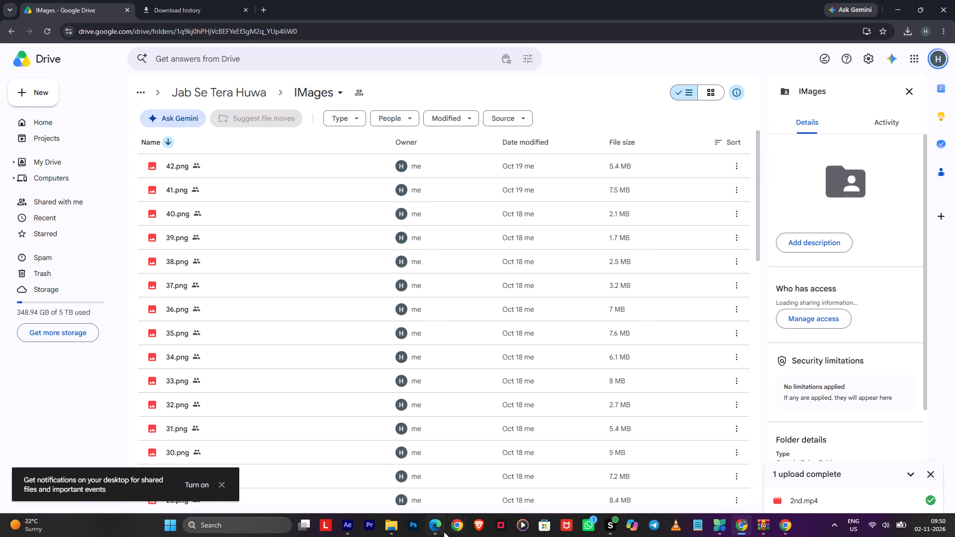
Switch to After Effects and cancel the open script file selection.
{"action": "left_click", "coordinate": [437, 528]}
{"action": "left_click", "coordinate": [357, 529]}
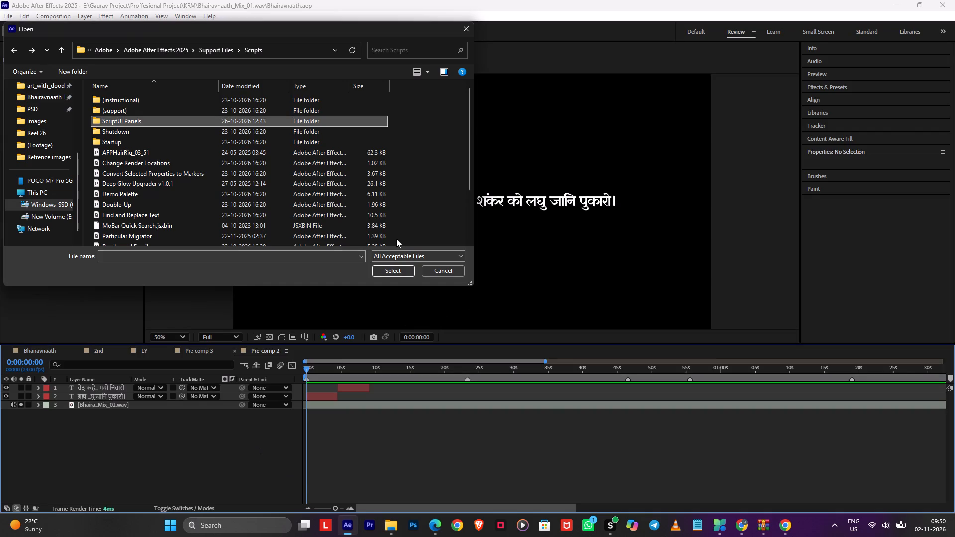
{"action": "left_click", "coordinate": [438, 272]}
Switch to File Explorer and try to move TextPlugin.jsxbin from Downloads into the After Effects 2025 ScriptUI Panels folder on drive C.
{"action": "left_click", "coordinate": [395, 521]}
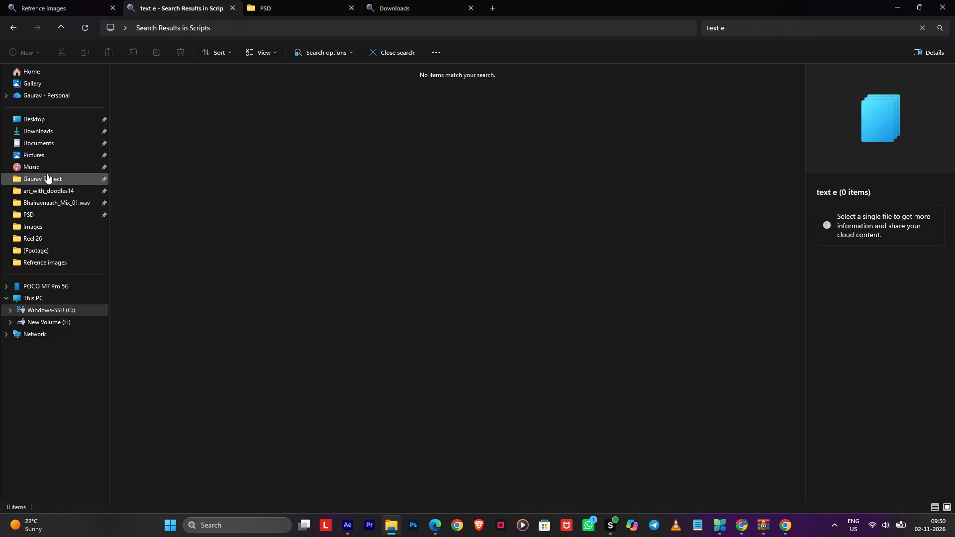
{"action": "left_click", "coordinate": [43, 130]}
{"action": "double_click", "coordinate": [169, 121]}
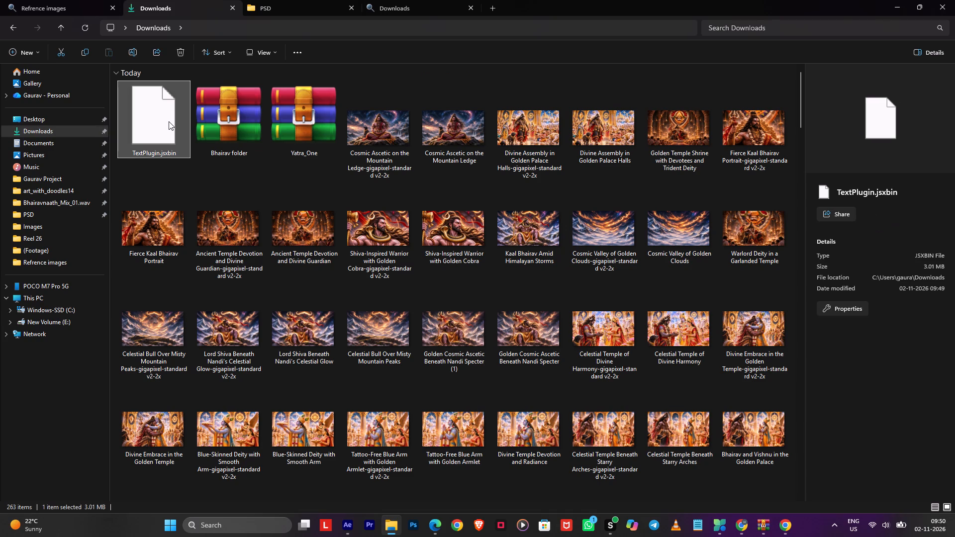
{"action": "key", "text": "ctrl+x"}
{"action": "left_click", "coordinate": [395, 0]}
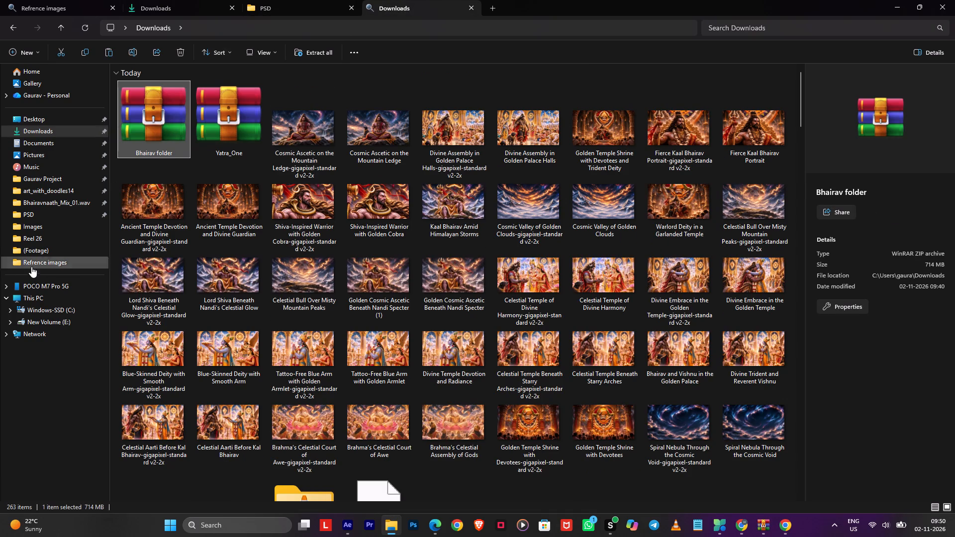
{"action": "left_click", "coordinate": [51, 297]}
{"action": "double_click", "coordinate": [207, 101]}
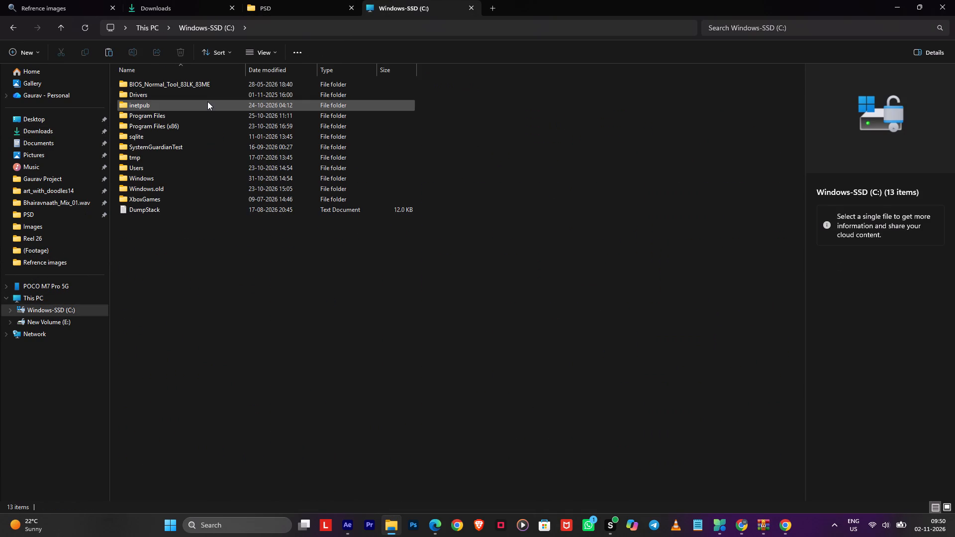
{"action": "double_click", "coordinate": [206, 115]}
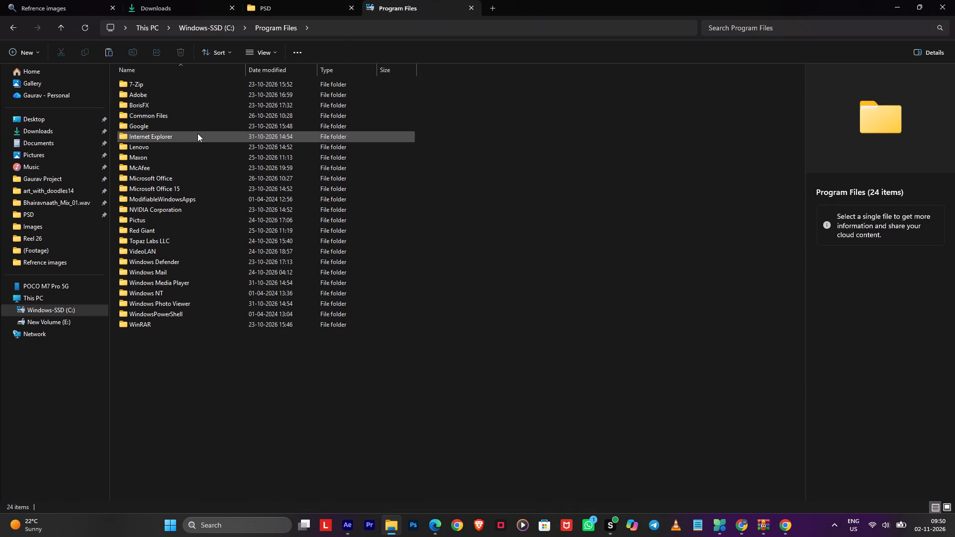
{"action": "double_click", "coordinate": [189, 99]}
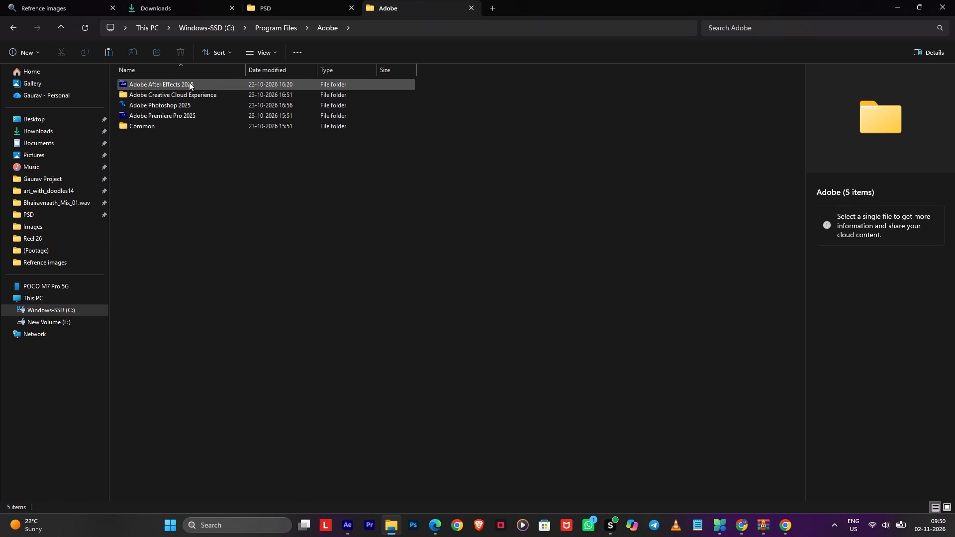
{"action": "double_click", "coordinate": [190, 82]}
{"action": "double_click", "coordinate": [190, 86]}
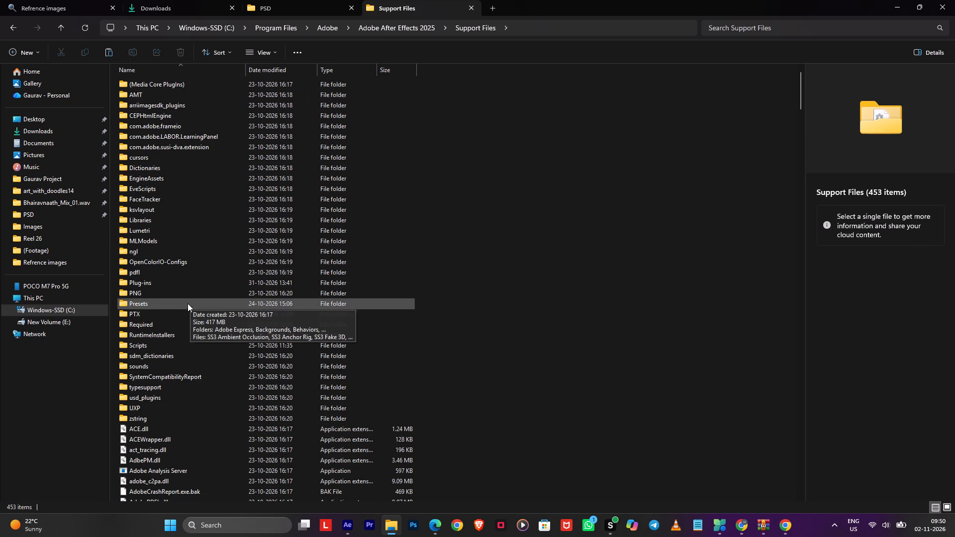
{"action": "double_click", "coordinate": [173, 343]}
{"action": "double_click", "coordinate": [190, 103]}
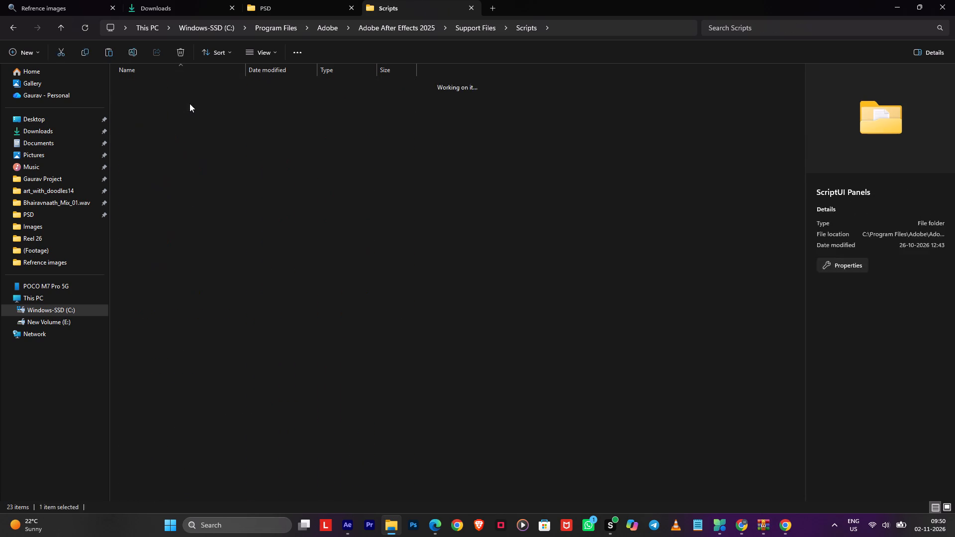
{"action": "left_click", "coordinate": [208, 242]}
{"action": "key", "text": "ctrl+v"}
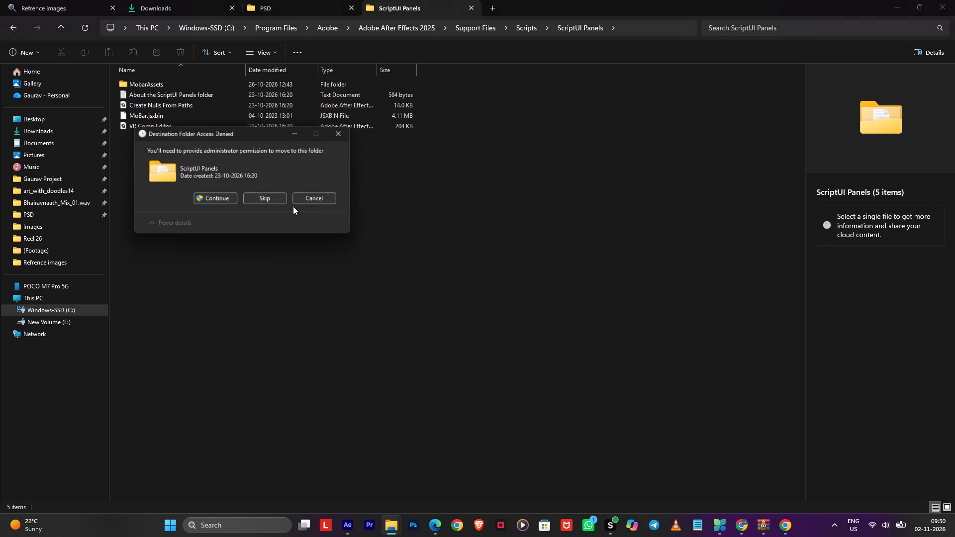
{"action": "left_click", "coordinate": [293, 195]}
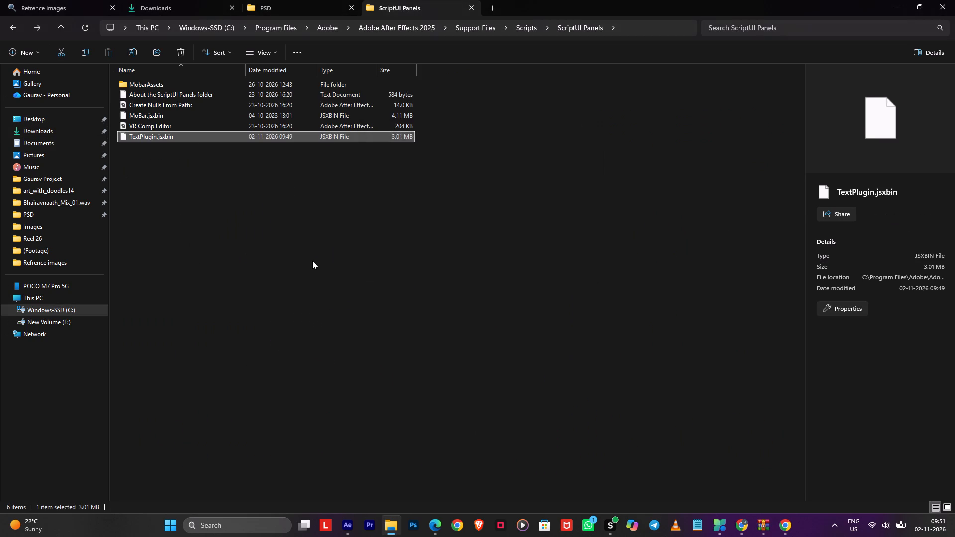
Switch to After Effects and install TextPlugin.jsxbin from Support Files > Scripts > ScriptUI Panels as a ScriptUI panel.
{"action": "left_click", "coordinate": [344, 532]}
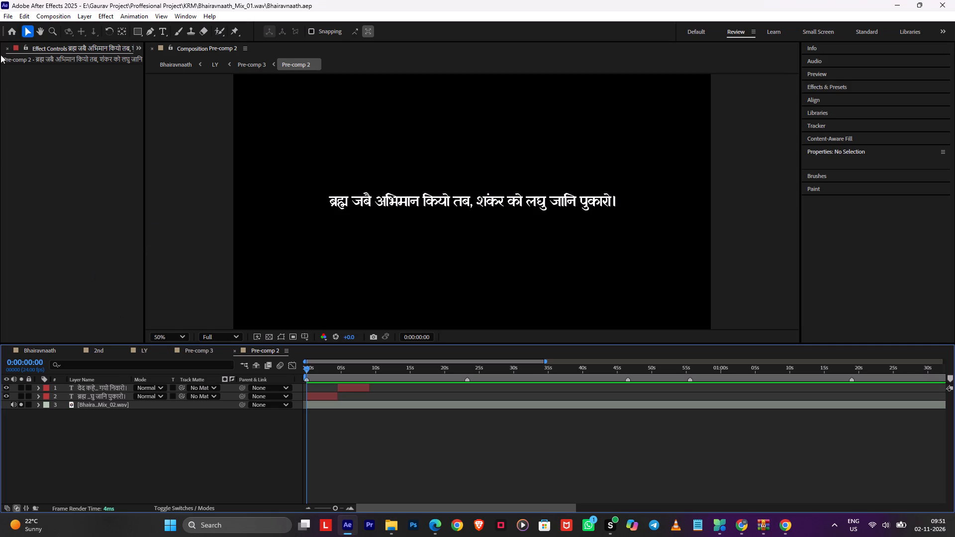
{"action": "left_click", "coordinate": [6, 23]}
{"action": "left_click", "coordinate": [7, 16]}
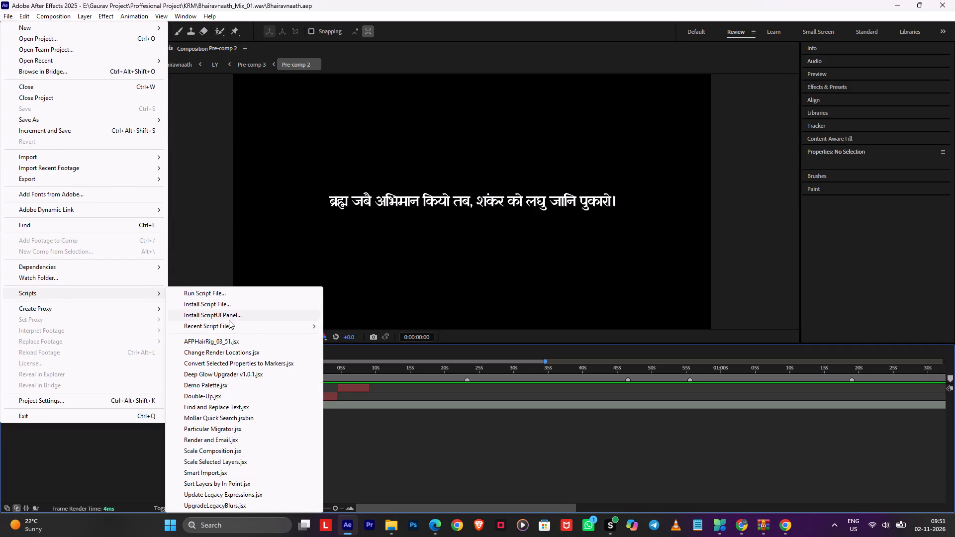
{"action": "left_click", "coordinate": [229, 315]}
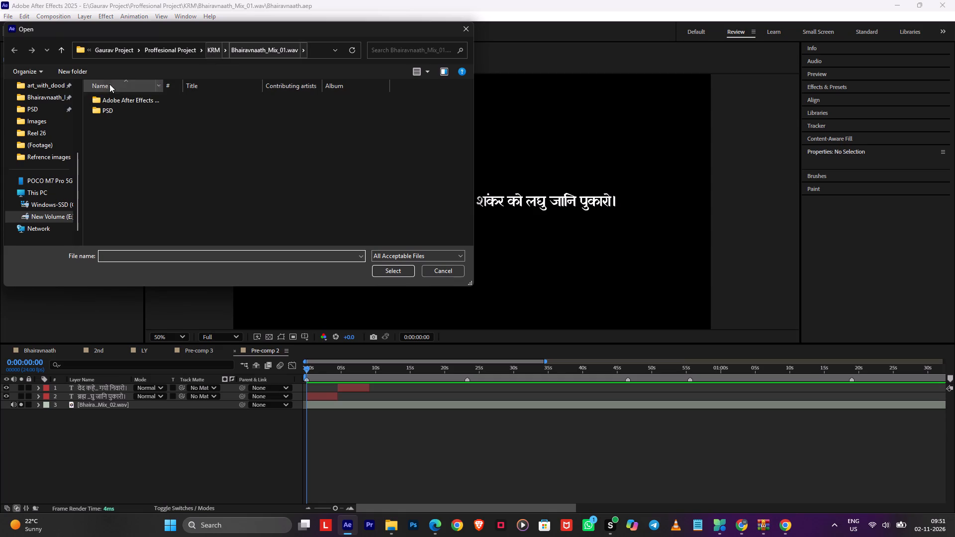
{"action": "left_click", "coordinate": [57, 198]}
{"action": "double_click", "coordinate": [161, 117]}
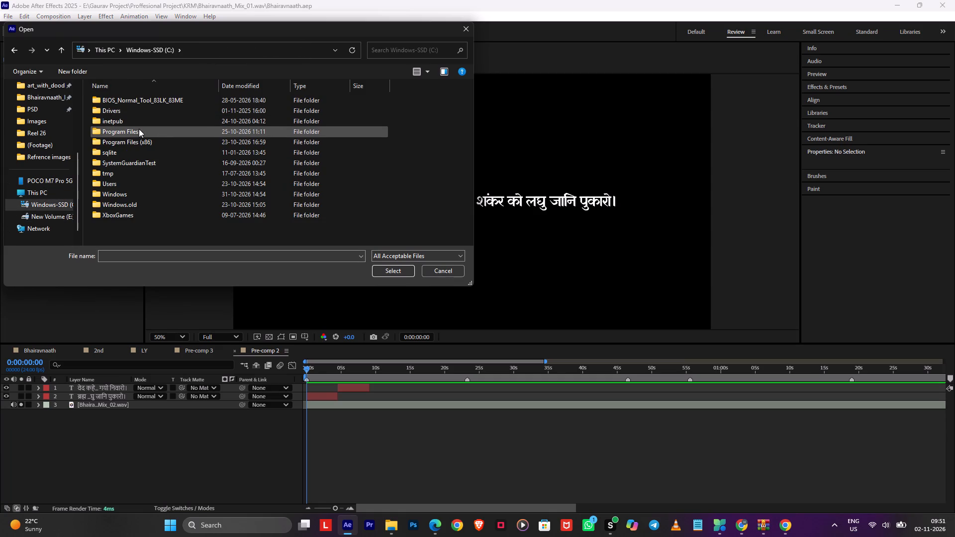
{"action": "double_click", "coordinate": [139, 129]}
{"action": "double_click", "coordinate": [127, 111]}
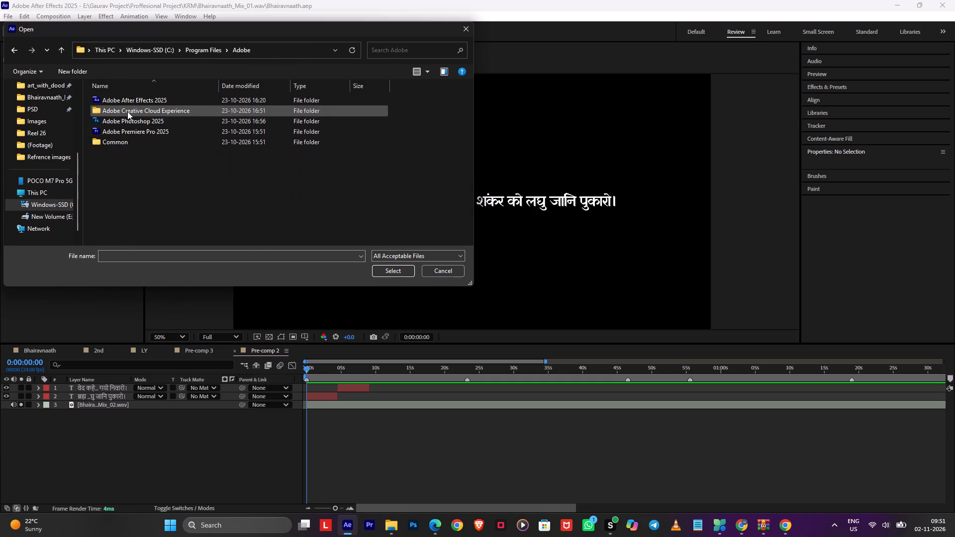
{"action": "double_click", "coordinate": [148, 104]}
{"action": "double_click", "coordinate": [151, 100]}
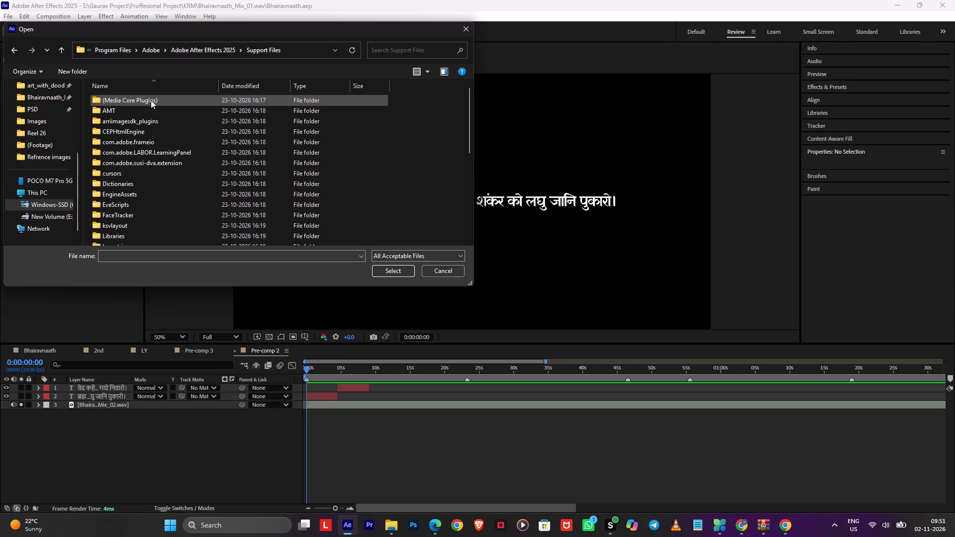
{"action": "scroll", "coordinate": [128, 198], "scroll_direction": "down", "scroll_amount": 3}
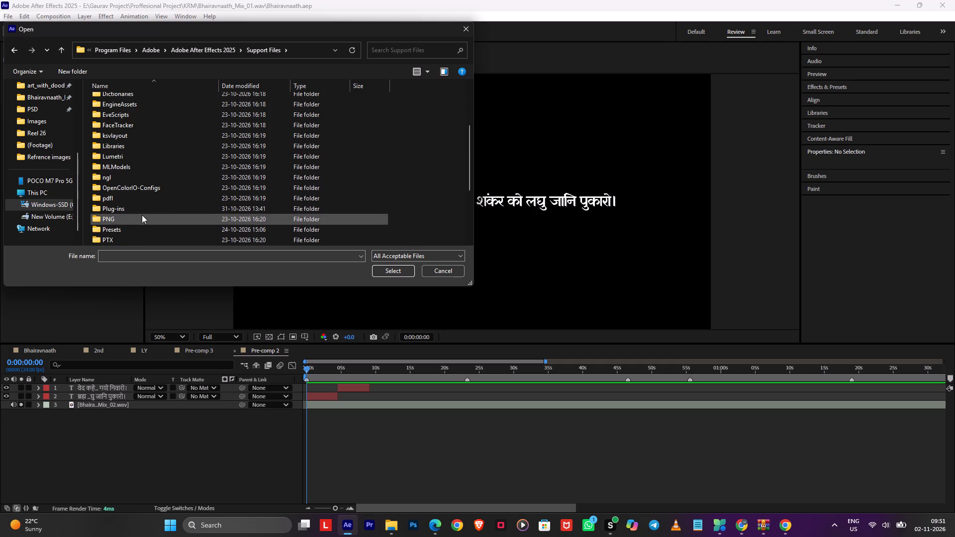
{"action": "scroll", "coordinate": [142, 215], "scroll_direction": "down", "scroll_amount": 3}
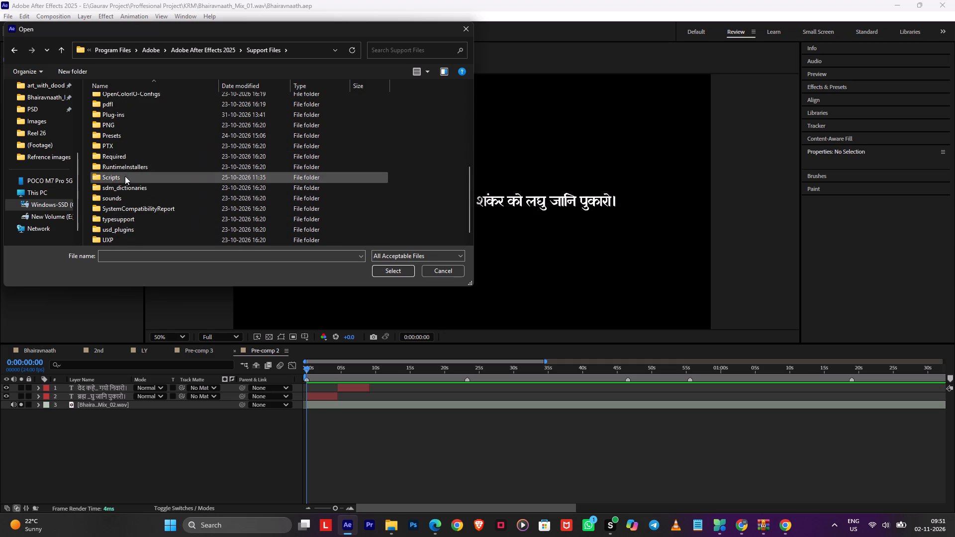
{"action": "double_click", "coordinate": [125, 176]}
{"action": "double_click", "coordinate": [125, 121]}
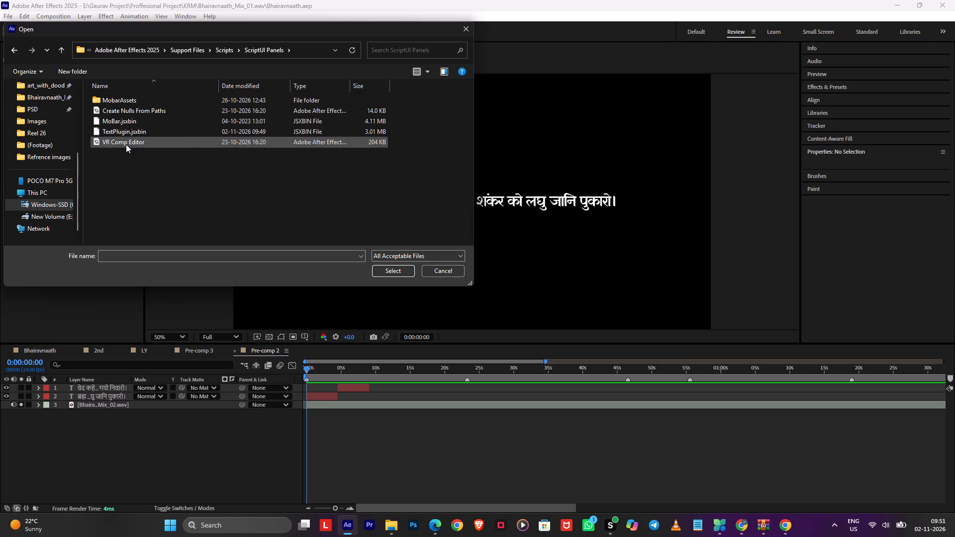
{"action": "left_click", "coordinate": [134, 127]}
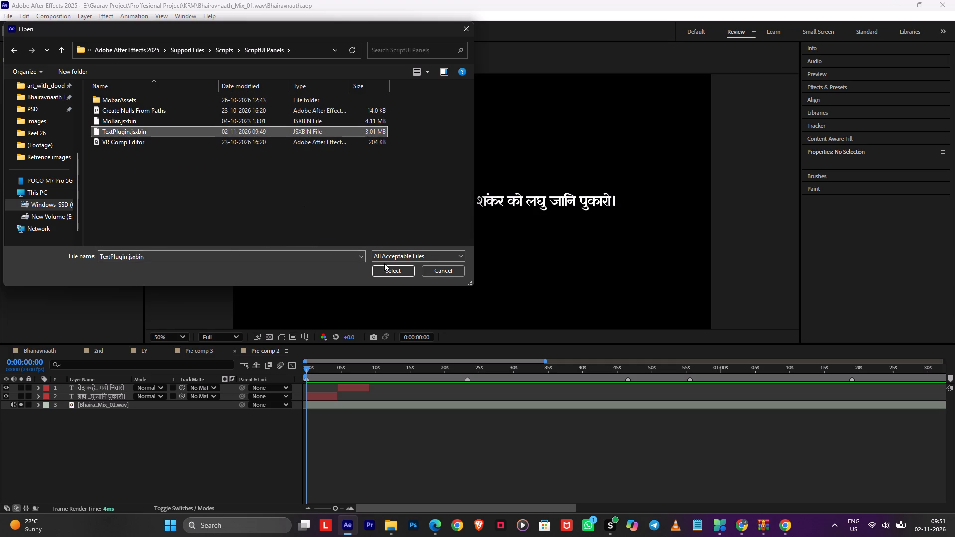
{"action": "left_click", "coordinate": [386, 269]}
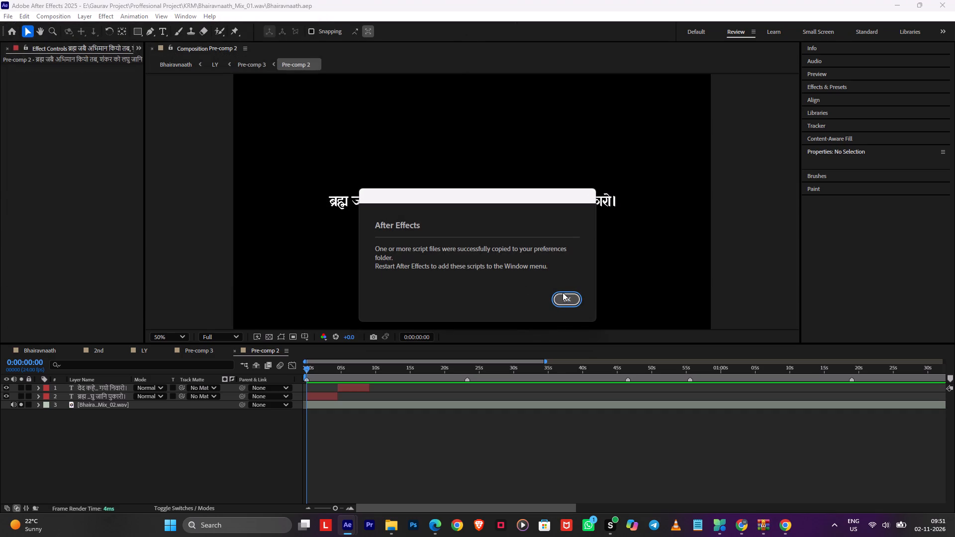
{"action": "left_click", "coordinate": [563, 302]}
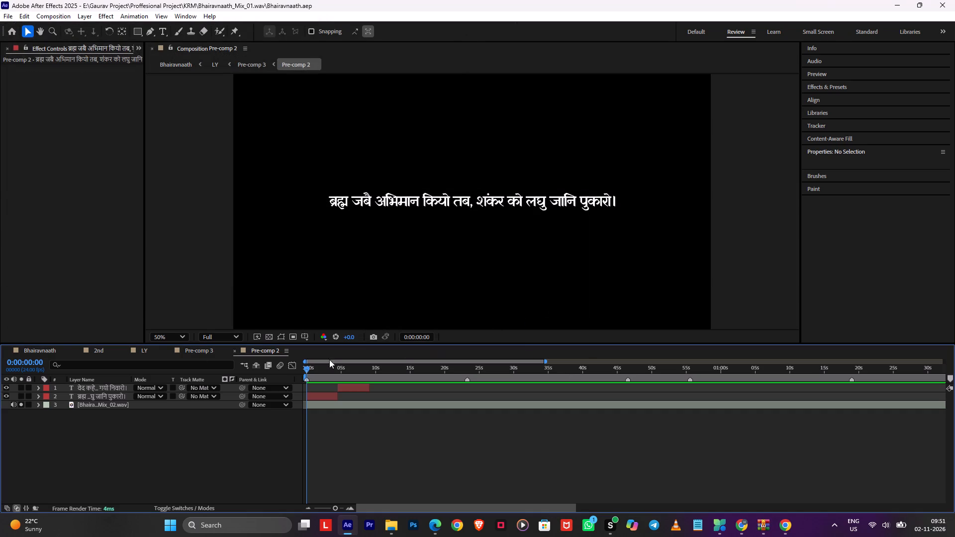
Look for TextPlugin among the available script panels and the recent and installed scripts.
{"action": "left_click", "coordinate": [178, 15]}
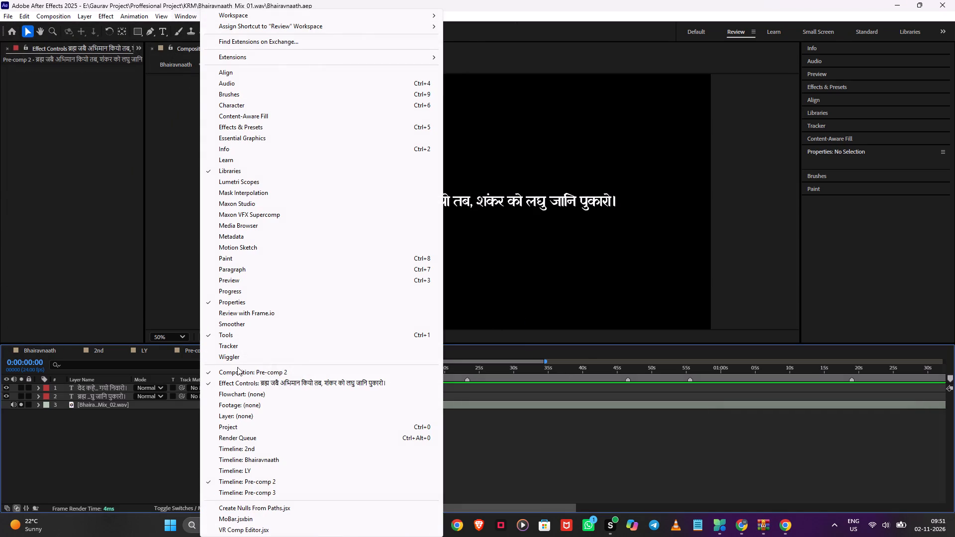
{"action": "scroll", "coordinate": [226, 517], "scroll_direction": "down", "scroll_amount": 2}
{"action": "scroll", "coordinate": [227, 518], "scroll_direction": "up", "scroll_amount": 2}
{"action": "scroll", "coordinate": [227, 518], "scroll_direction": "down", "scroll_amount": 6}
{"action": "left_click", "coordinate": [4, 20]}
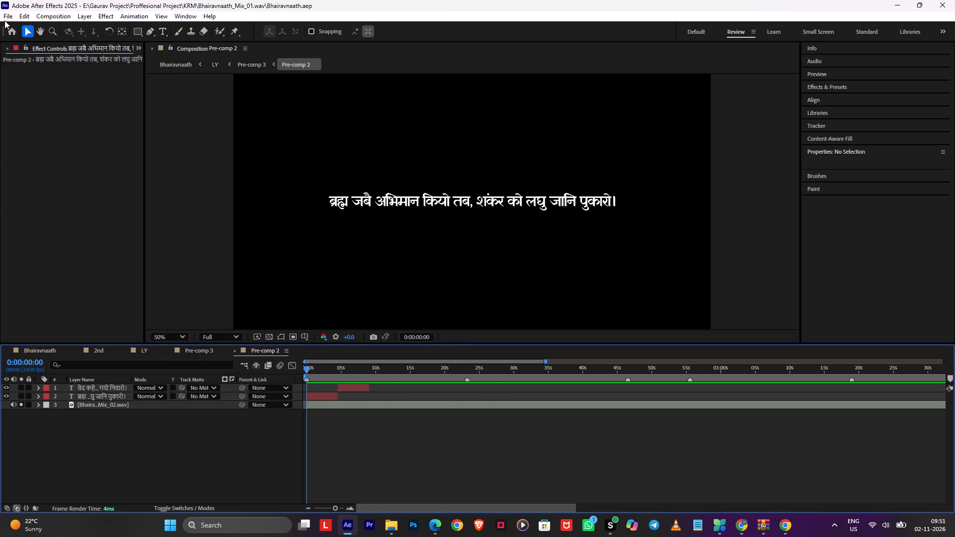
{"action": "left_click", "coordinate": [4, 20]}
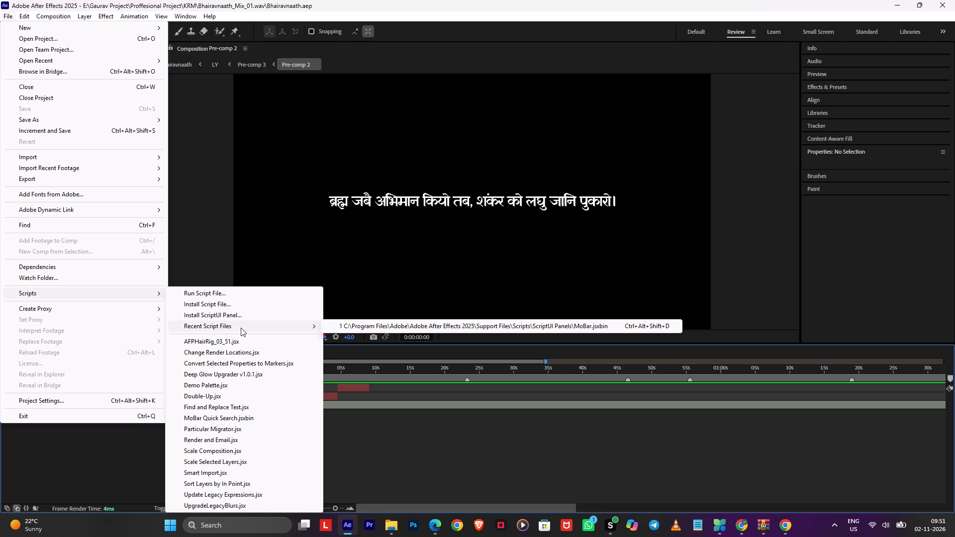
{"action": "scroll", "coordinate": [218, 498], "scroll_direction": "down", "scroll_amount": 4}
Open the MoBar.jsxbin script panel, skipping the offered 2.4.1 update.
{"action": "left_click", "coordinate": [177, 16]}
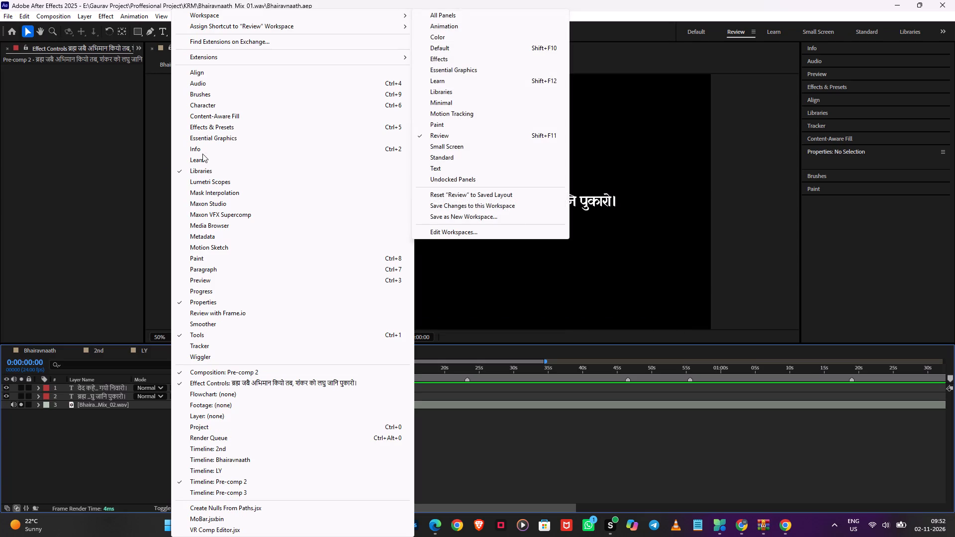
{"action": "scroll", "coordinate": [210, 502], "scroll_direction": "down", "scroll_amount": 4}
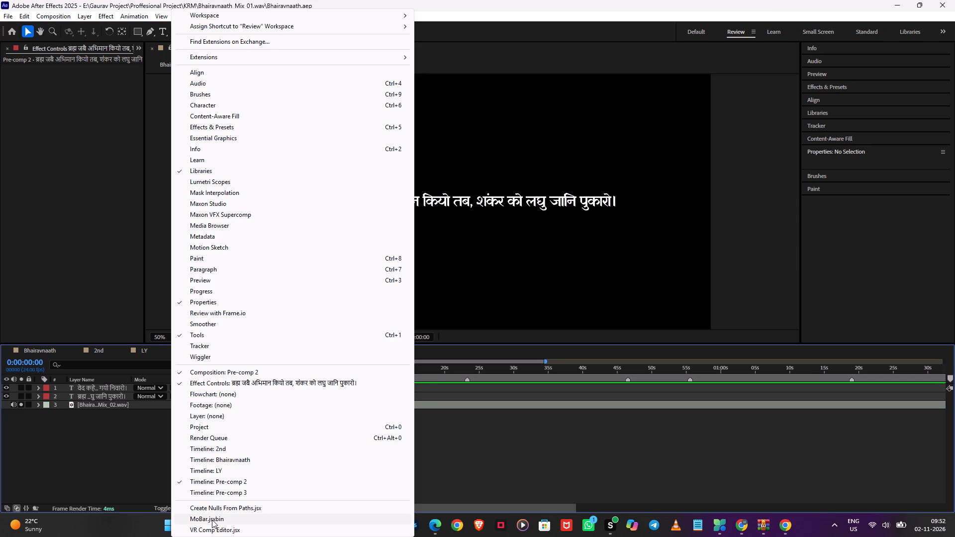
{"action": "left_click", "coordinate": [212, 520]}
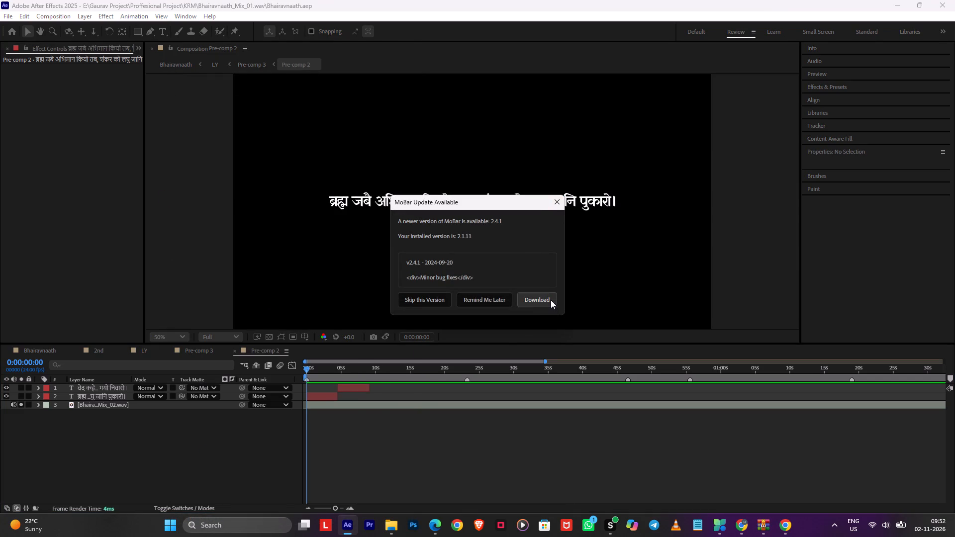
{"action": "left_click", "coordinate": [420, 299]}
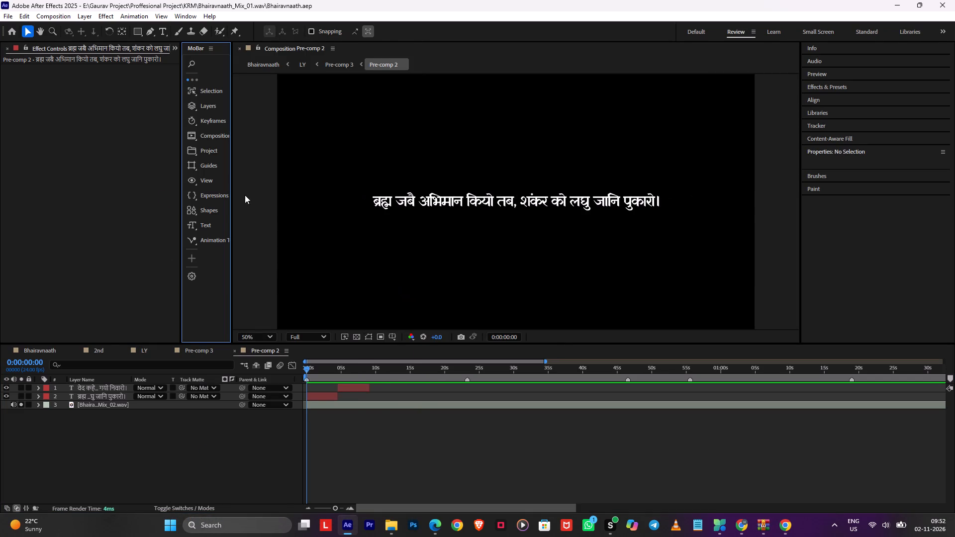
{"action": "left_click", "coordinate": [230, 188]}
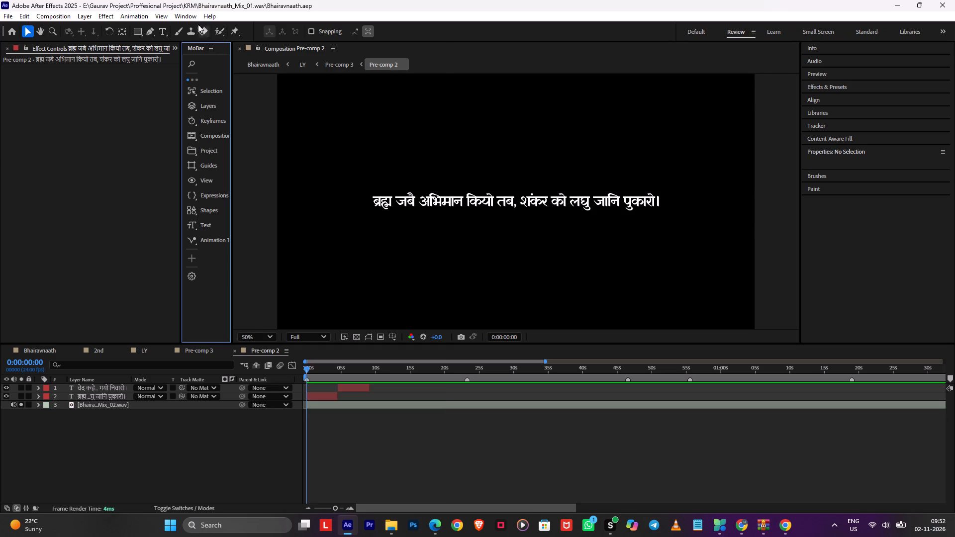
Check the list of available script panels for TextPlugin again.
{"action": "left_click", "coordinate": [188, 18]}
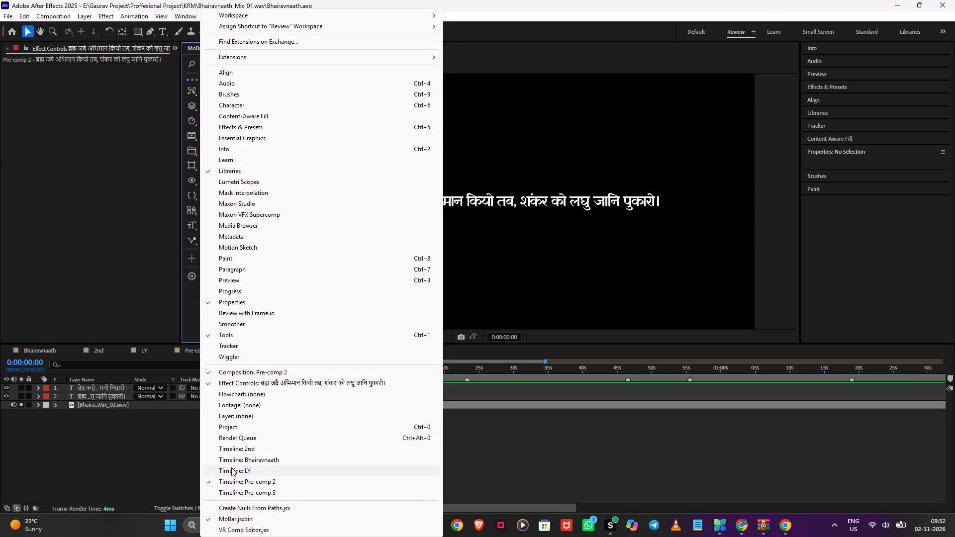
{"action": "scroll", "coordinate": [338, 452], "scroll_direction": "down", "scroll_amount": 3}
{"action": "left_click", "coordinate": [514, 447]}
Switch to File Explorer and inspect the file properties of TextPlugin.jsxbin in the ScriptUI Panels folder.
{"action": "left_click", "coordinate": [389, 534]}
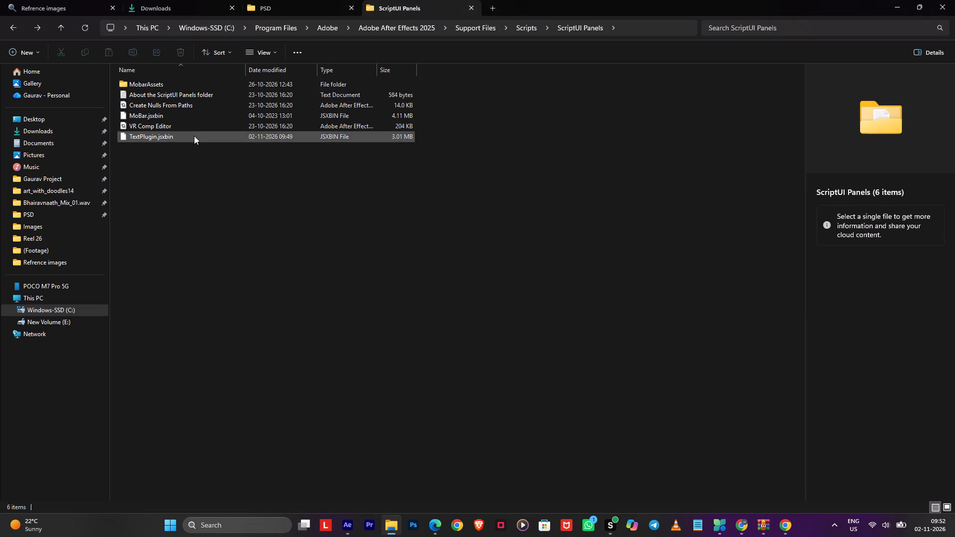
{"action": "left_click", "coordinate": [181, 136]}
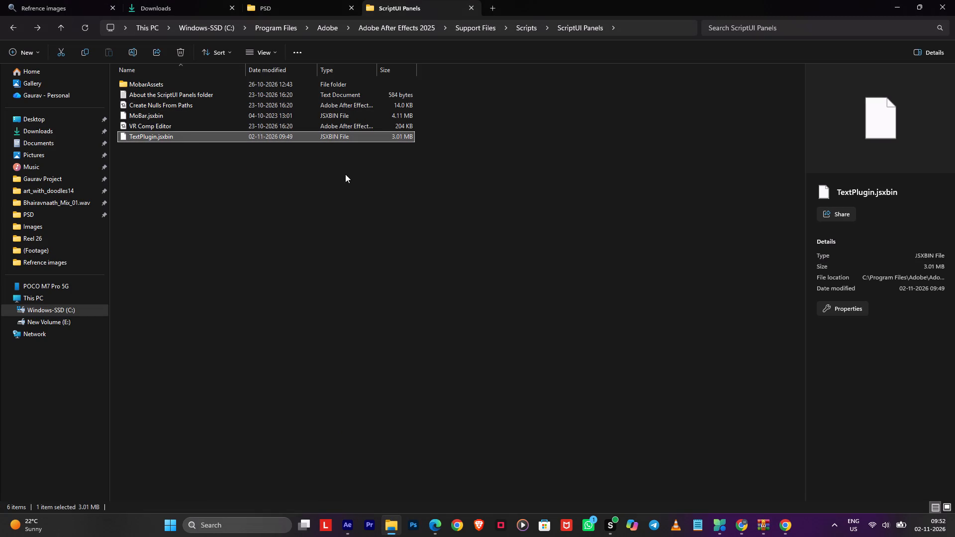
{"action": "double_click", "coordinate": [933, 278]}
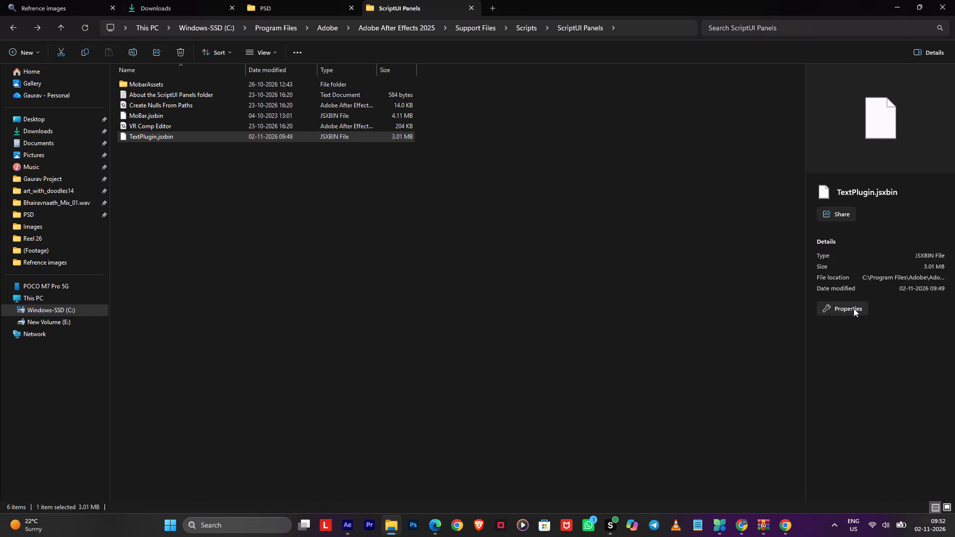
{"action": "left_click", "coordinate": [852, 309]}
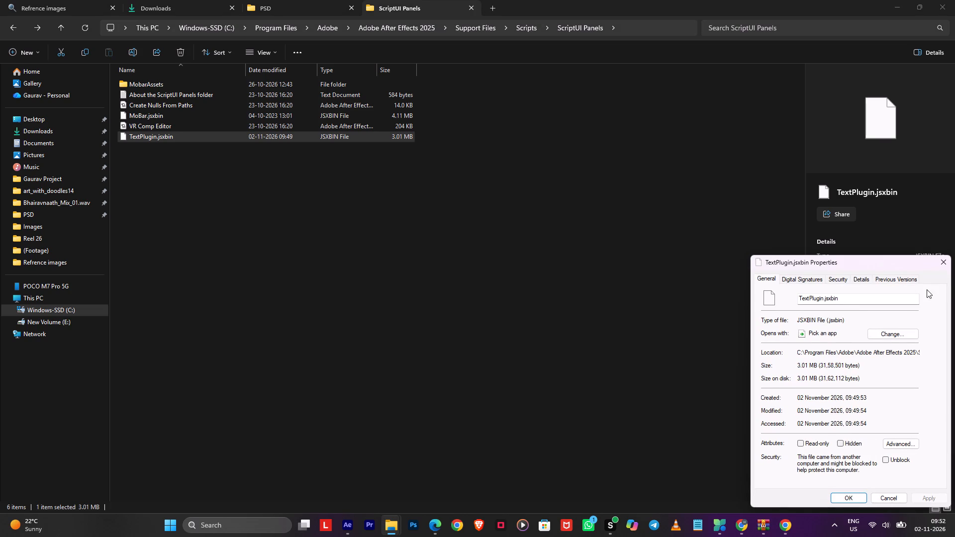
{"action": "left_click", "coordinate": [944, 268]}
{"action": "left_click", "coordinate": [502, 311]}
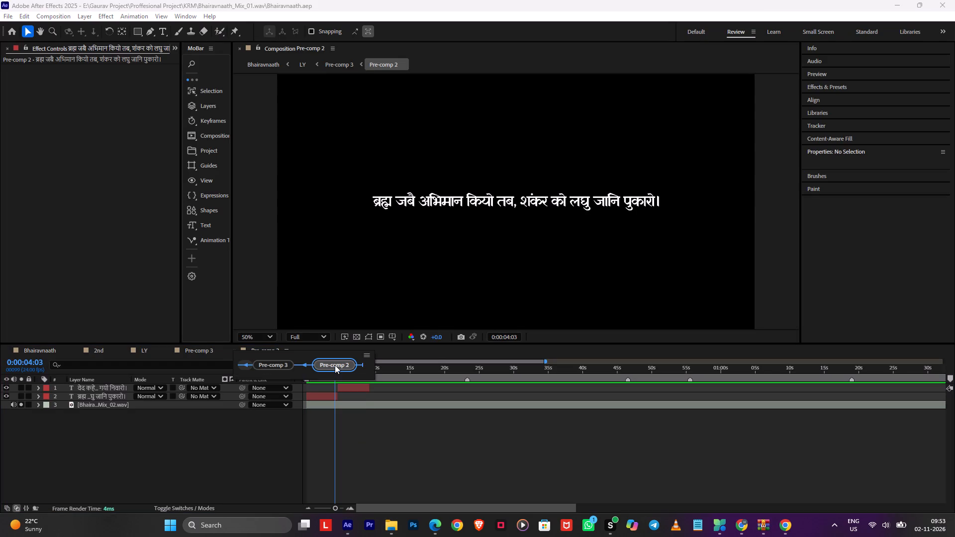
{"action": "key", "text": "Left"}
{"action": "key", "text": "Return"}
{"action": "key", "text": "Tab"}
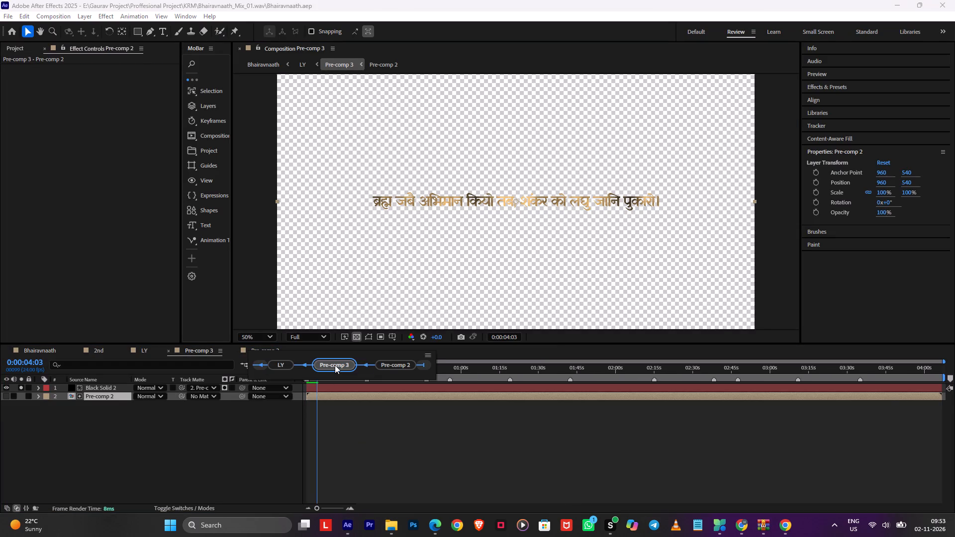
{"action": "key", "text": "Left"}
{"action": "key", "text": "Return"}
{"action": "key", "text": "Tab"}
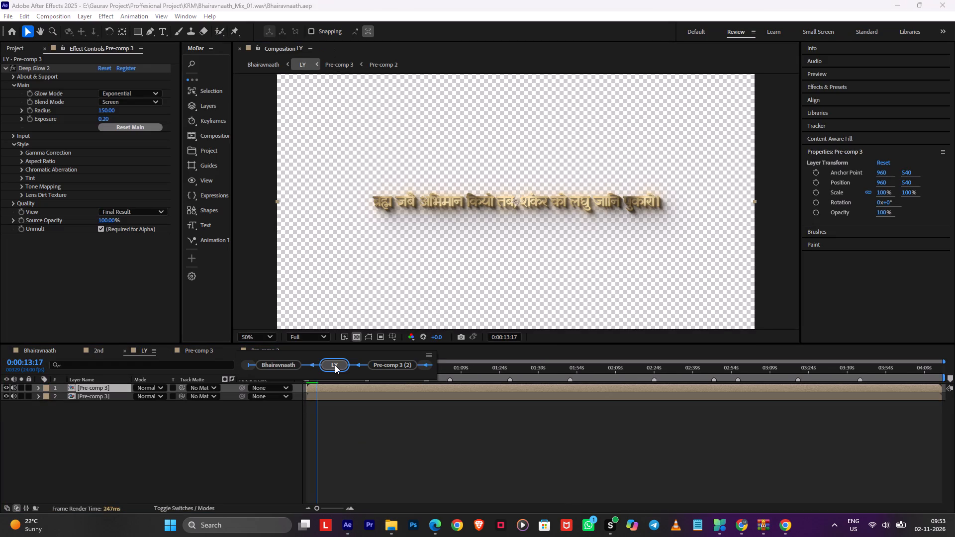
{"action": "key", "text": "Left"}
{"action": "key", "text": "Left"}
{"action": "key", "text": "Return"}
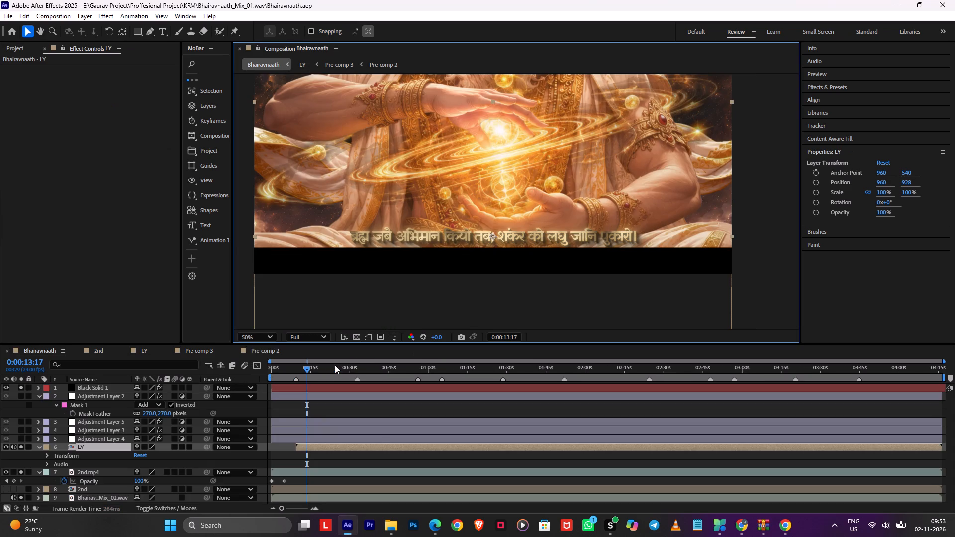
Open the 2nd precomp and scrub through its image layers between about 14 and 49 seconds to review the scenes.
{"action": "double_click", "coordinate": [321, 489]}
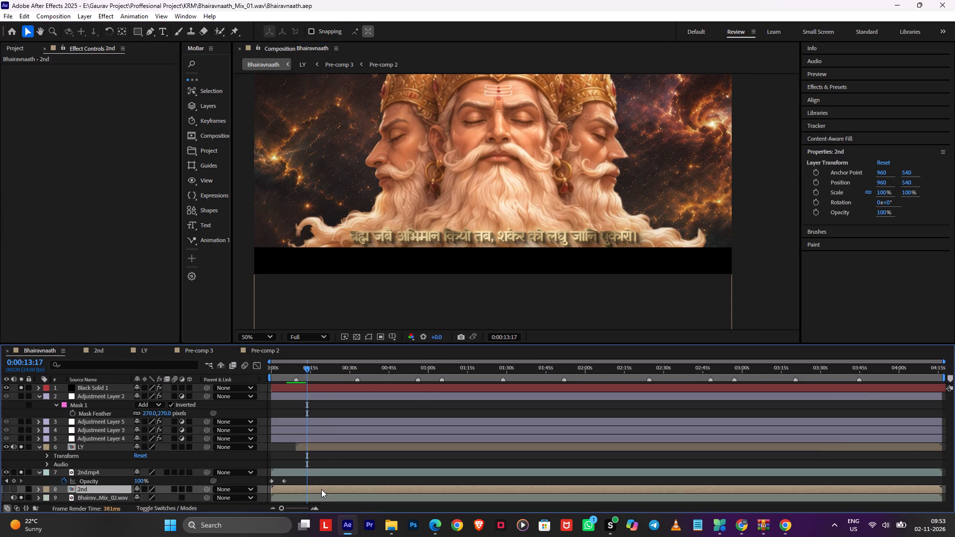
{"action": "scroll", "coordinate": [333, 450], "scroll_direction": "down", "scroll_amount": 11}
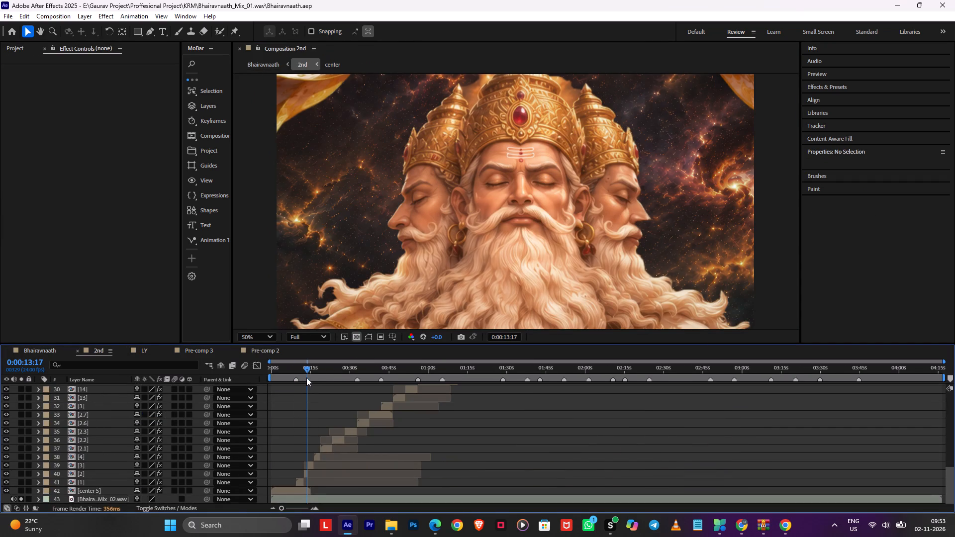
{"action": "left_click_drag", "start_coordinate": [312, 373], "coordinate": [310, 377]}
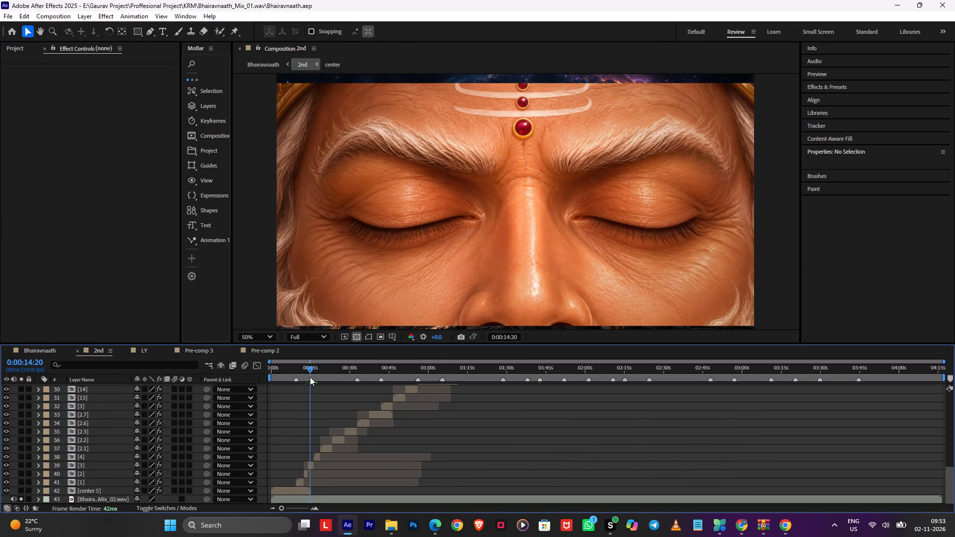
{"action": "left_click_drag", "start_coordinate": [310, 377], "coordinate": [398, 390]}
{"action": "scroll", "coordinate": [411, 415], "scroll_direction": "up", "scroll_amount": 2}
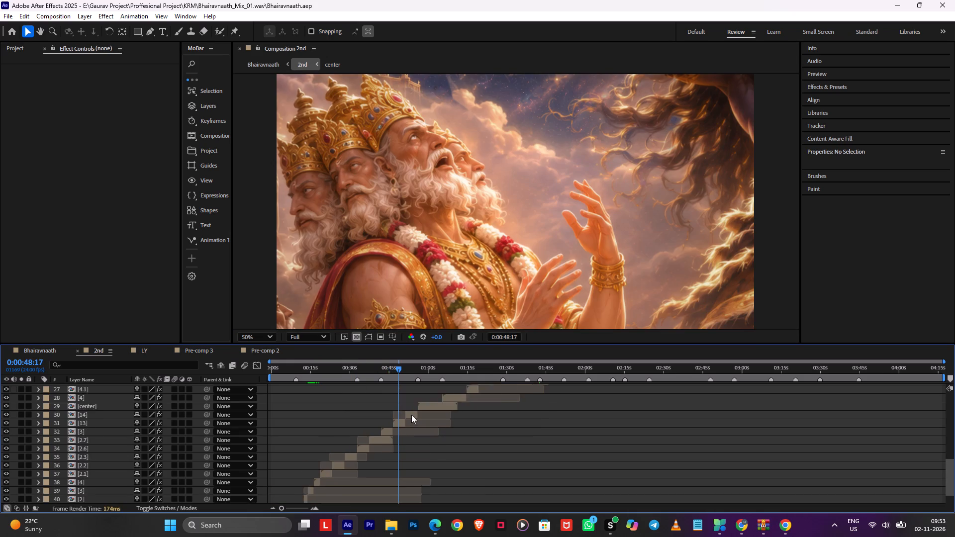
{"action": "left_click_drag", "start_coordinate": [396, 369], "coordinate": [391, 372]}
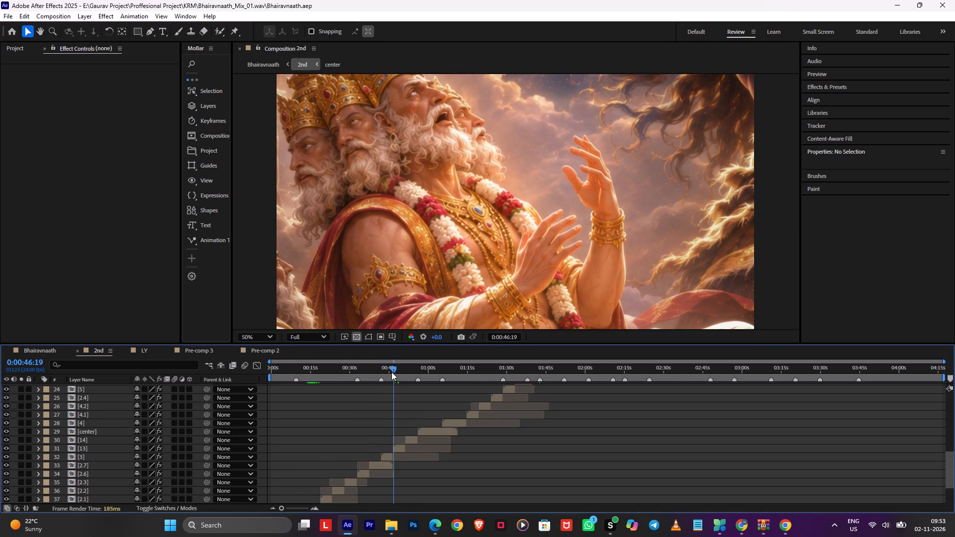
{"action": "left_click_drag", "start_coordinate": [391, 372], "coordinate": [399, 375]}
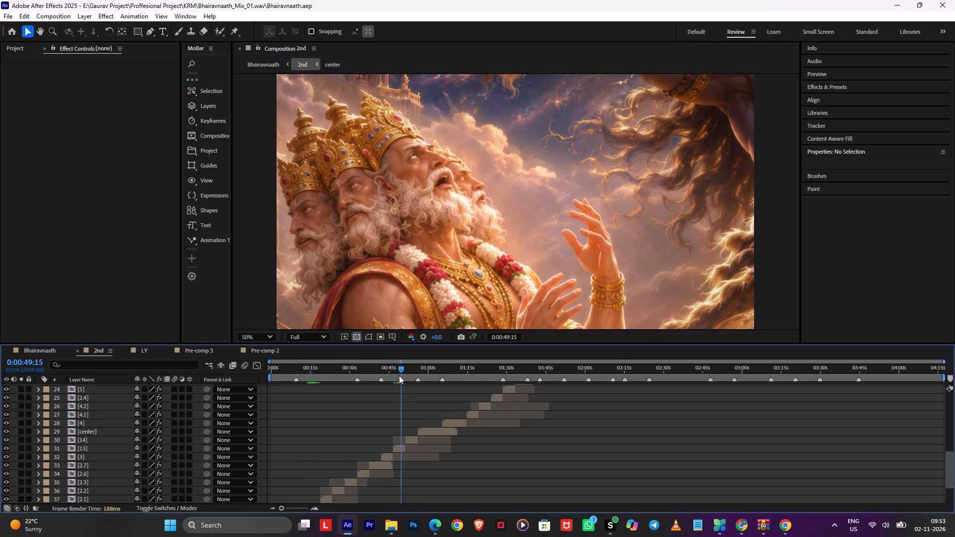
{"action": "left_click_drag", "start_coordinate": [399, 375], "coordinate": [395, 378]}
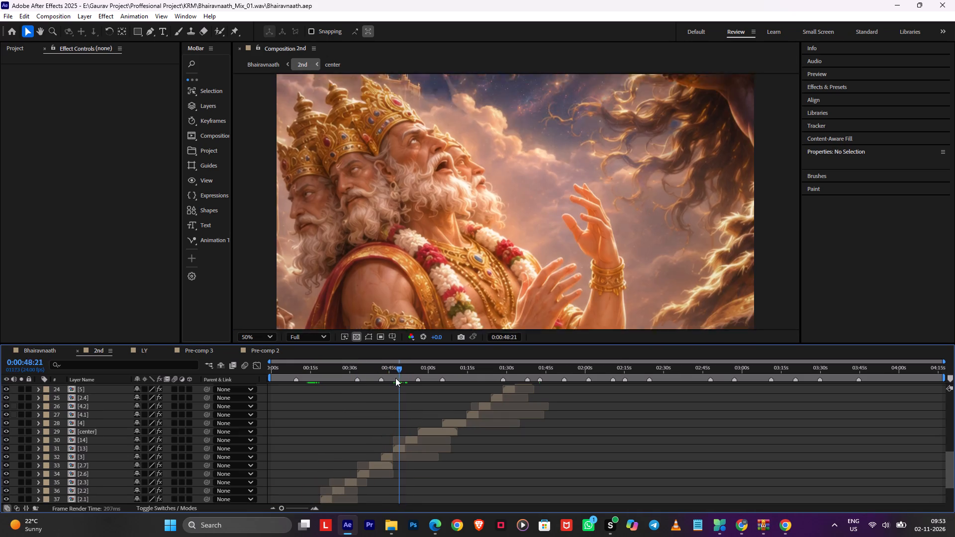
{"action": "left_click_drag", "start_coordinate": [395, 378], "coordinate": [389, 379]}
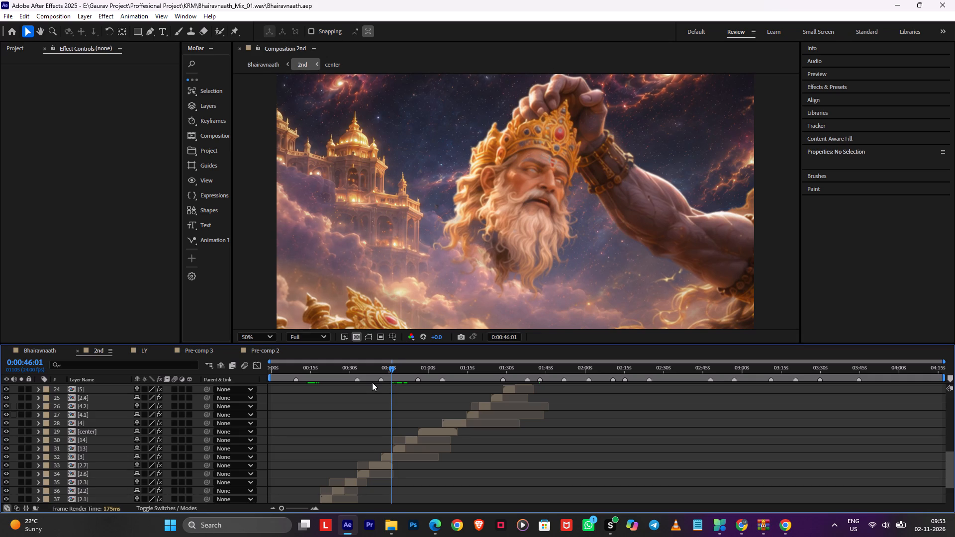
{"action": "left_click_drag", "start_coordinate": [398, 374], "coordinate": [380, 378]}
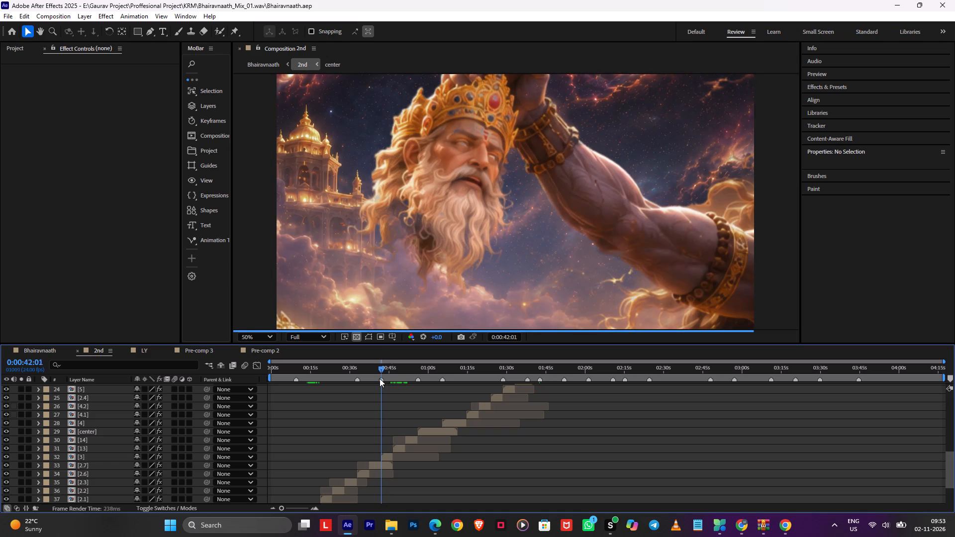
Scrub the 2nd precomp between about 38 seconds and 1:29 to review its image scenes.
{"action": "left_click_drag", "start_coordinate": [380, 378], "coordinate": [392, 381]}
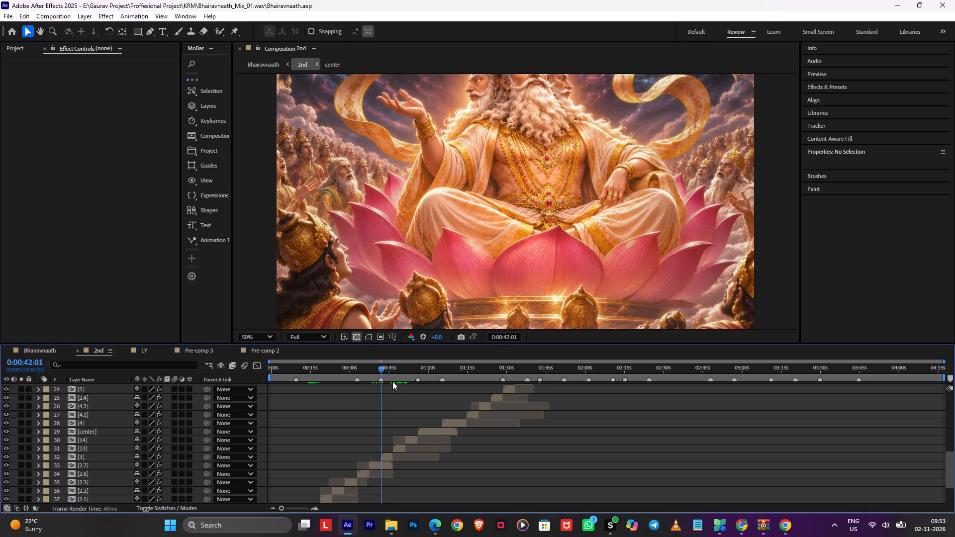
{"action": "left_click_drag", "start_coordinate": [392, 381], "coordinate": [396, 381]}
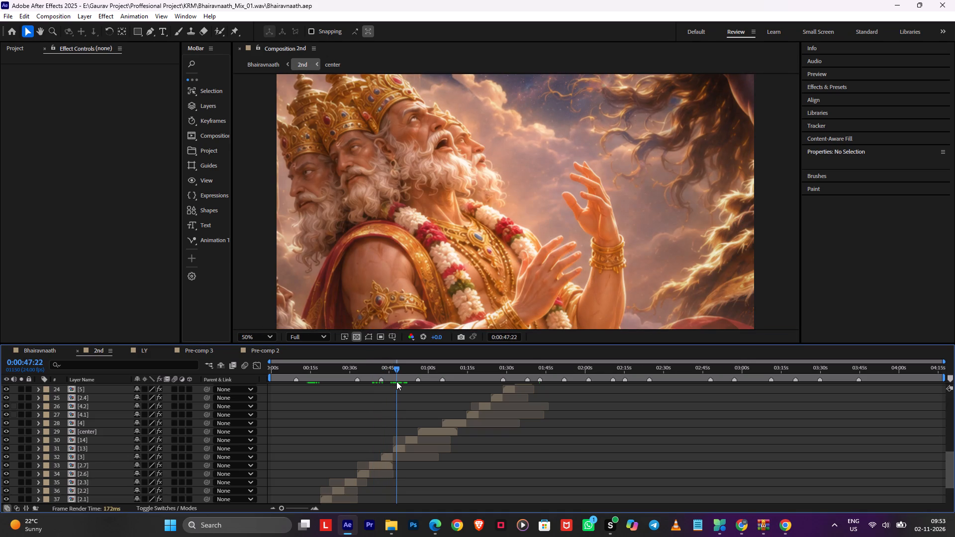
{"action": "left_click_drag", "start_coordinate": [396, 381], "coordinate": [398, 382]}
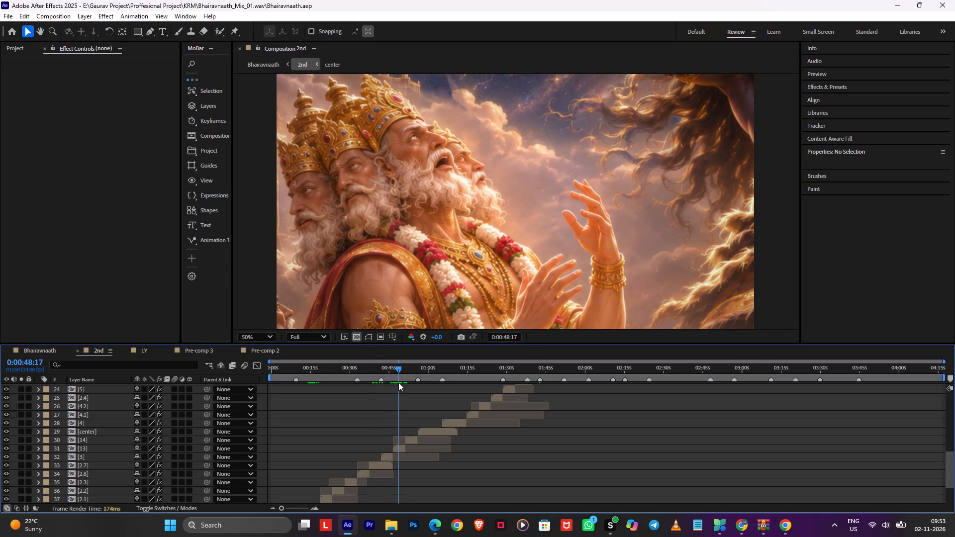
{"action": "left_click_drag", "start_coordinate": [398, 382], "coordinate": [405, 394]}
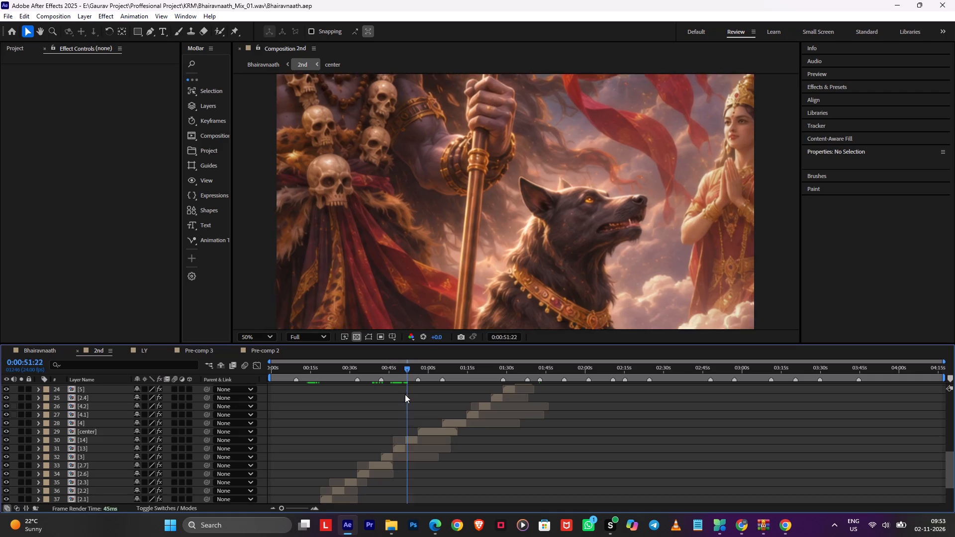
{"action": "left_click_drag", "start_coordinate": [405, 394], "coordinate": [385, 399]}
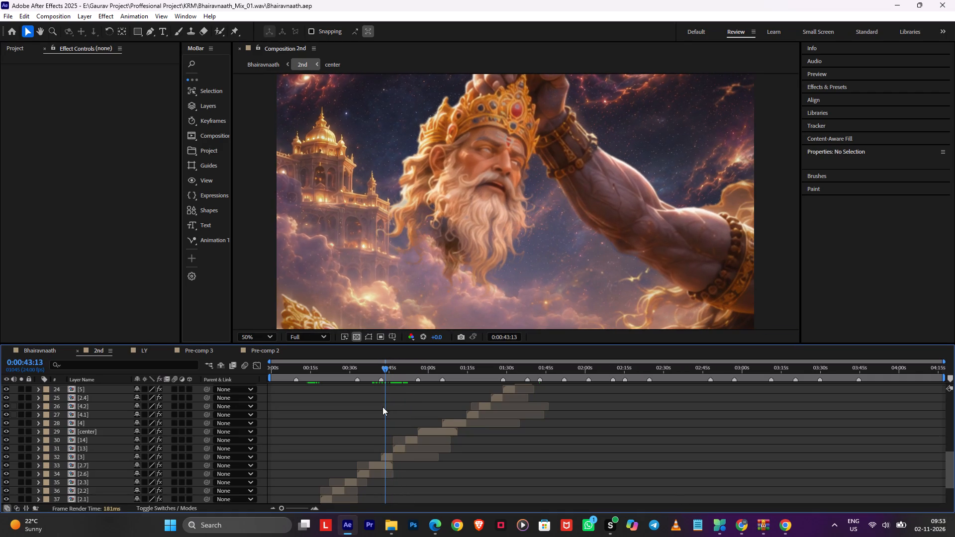
{"action": "double_click", "coordinate": [315, 509]}
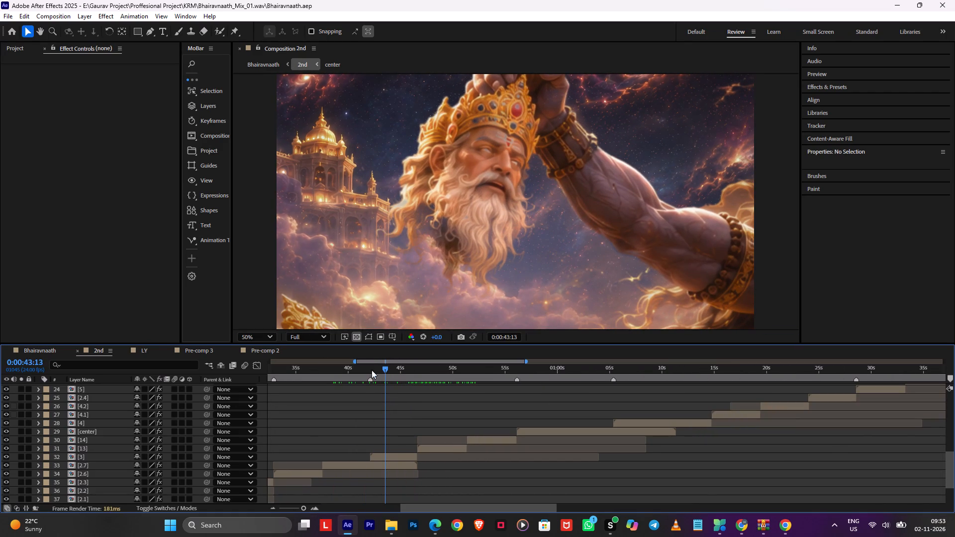
{"action": "left_click", "coordinate": [358, 367]}
{"action": "left_click_drag", "start_coordinate": [355, 372], "coordinate": [327, 388]}
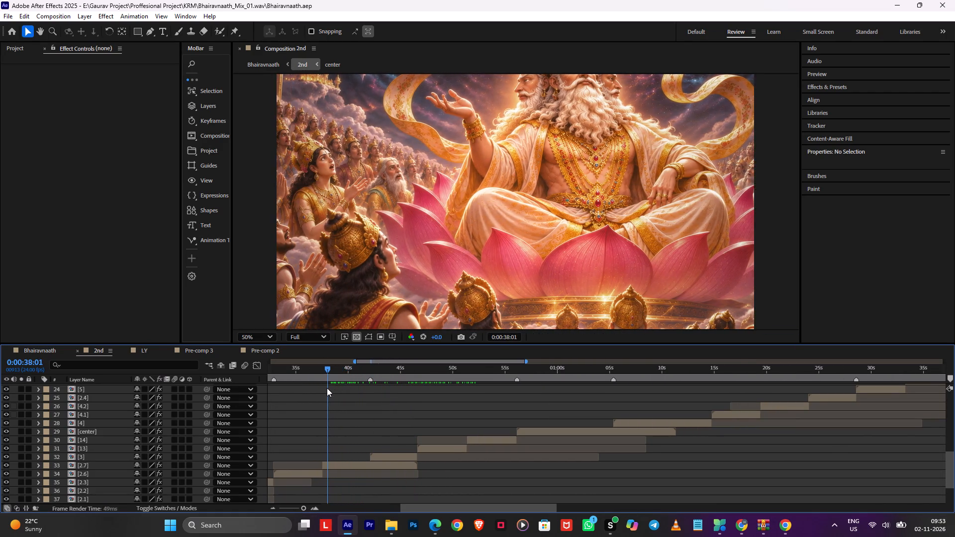
{"action": "left_click_drag", "start_coordinate": [327, 388], "coordinate": [494, 386]}
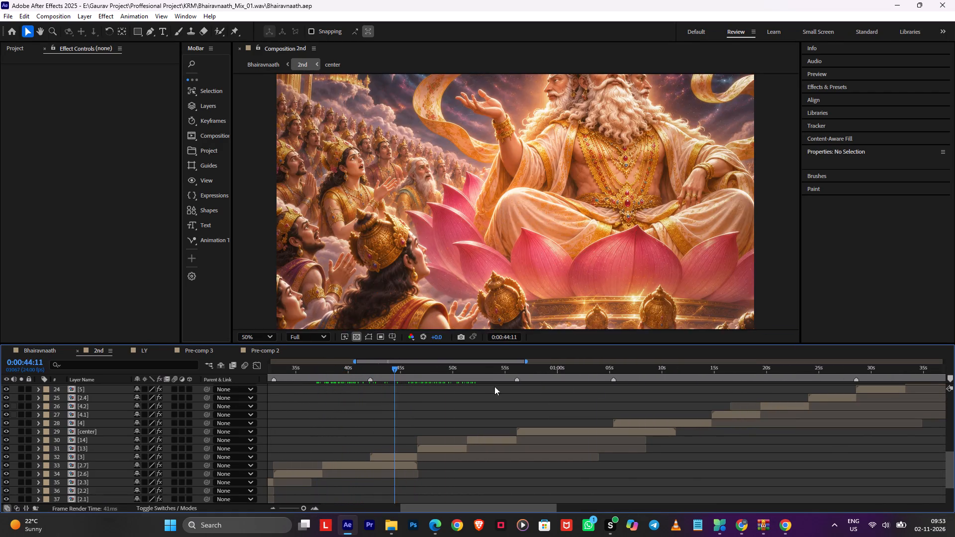
{"action": "left_click_drag", "start_coordinate": [494, 386], "coordinate": [853, 403]}
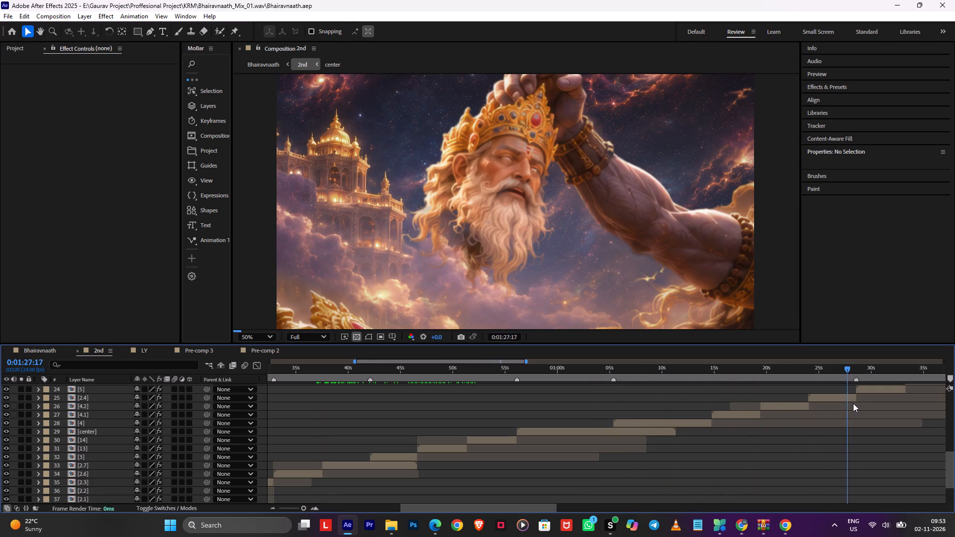
{"action": "left_click_drag", "start_coordinate": [853, 403], "coordinate": [865, 403]}
Review the image scenes in the 2nd precomp at intervals from about 1:44 to 2:27.
{"action": "double_click", "coordinate": [271, 509]}
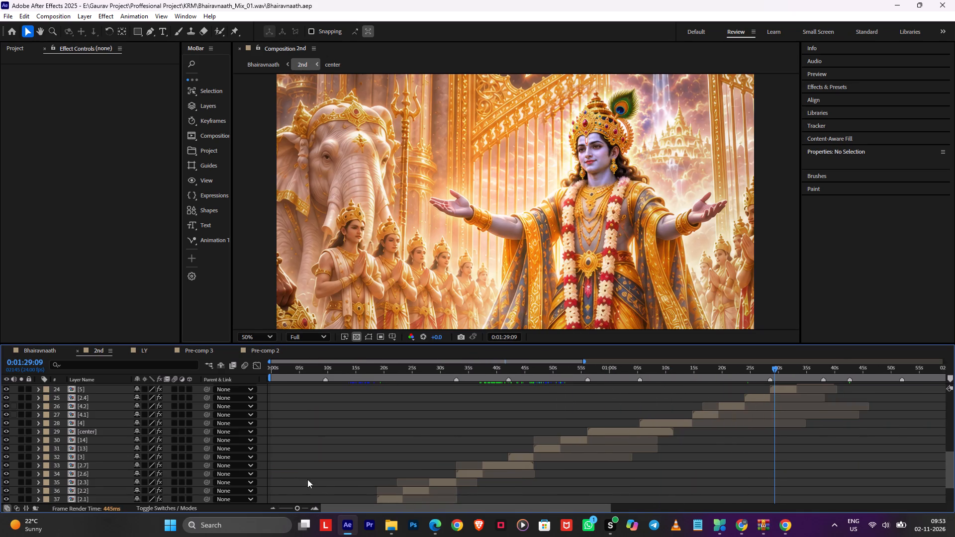
{"action": "scroll", "coordinate": [815, 411], "scroll_direction": "up", "scroll_amount": 2}
{"action": "double_click", "coordinate": [269, 509]}
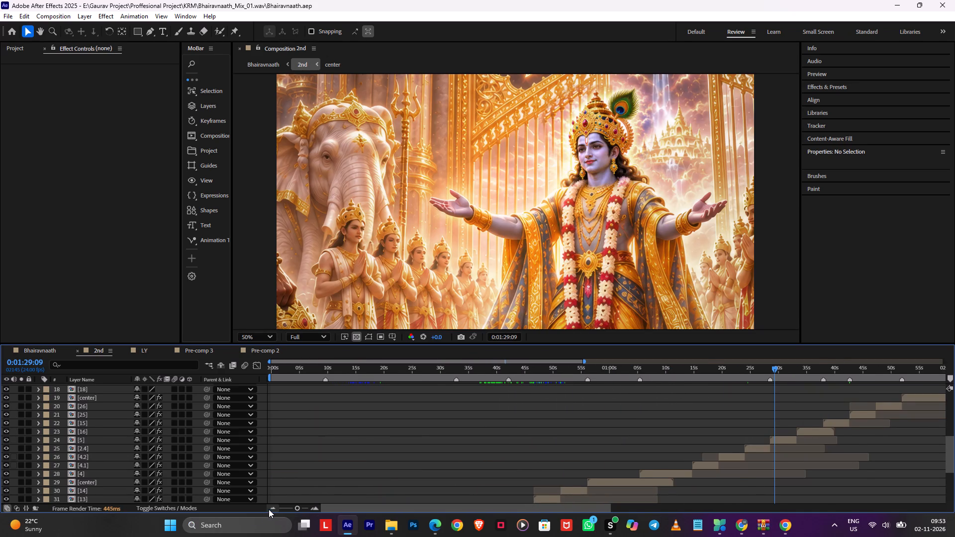
{"action": "left_click", "coordinate": [609, 377]}
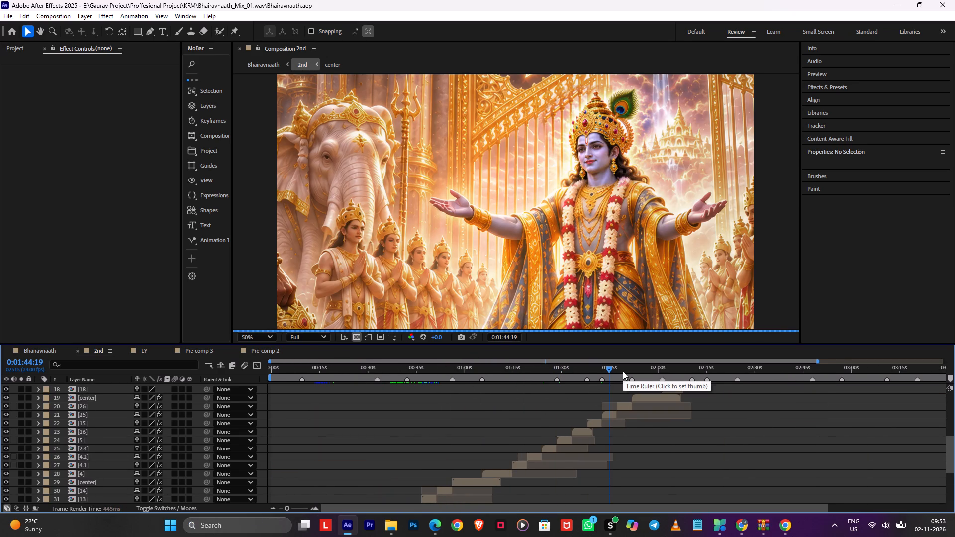
{"action": "left_click", "coordinate": [623, 371]}
{"action": "scroll", "coordinate": [650, 447], "scroll_direction": "up", "scroll_amount": 2}
{"action": "left_click", "coordinate": [641, 380]}
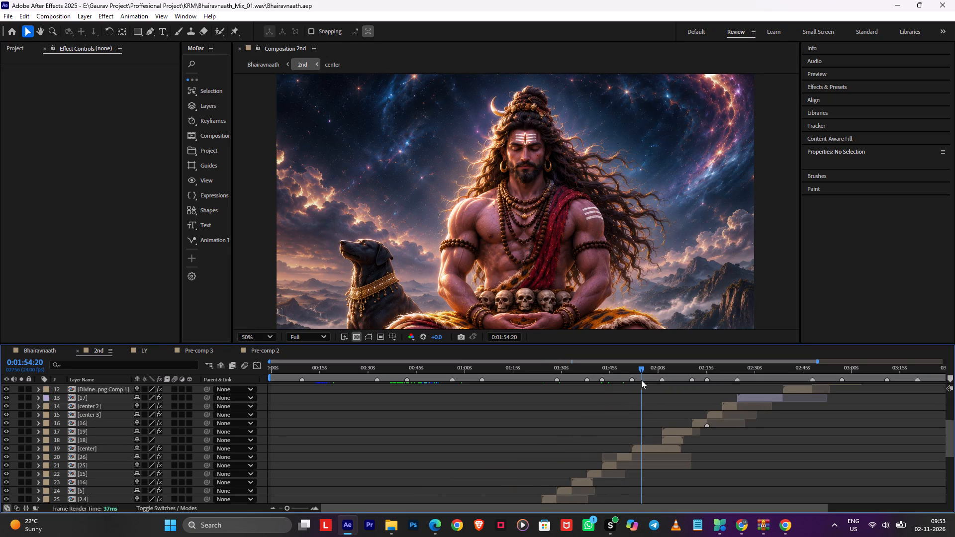
{"action": "left_click", "coordinate": [674, 375]}
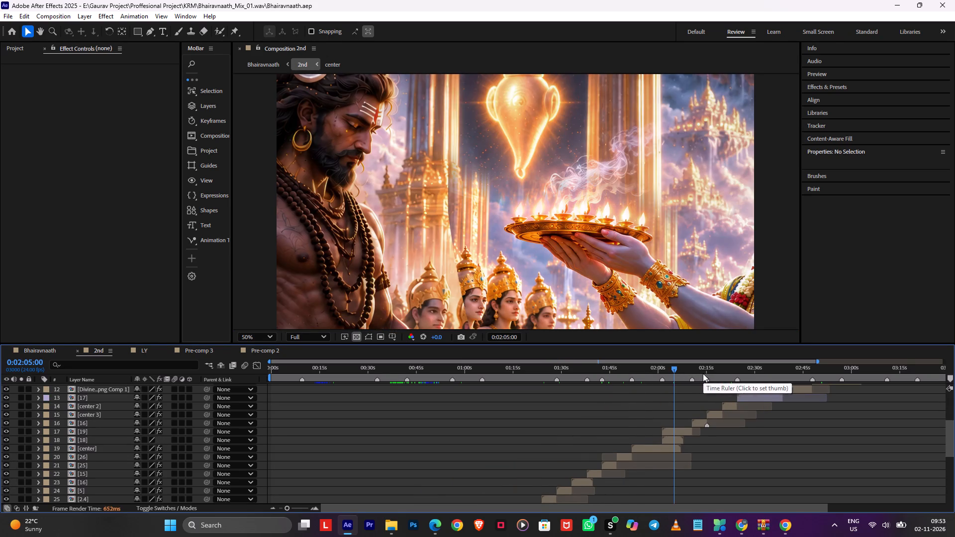
{"action": "left_click", "coordinate": [703, 373]}
{"action": "left_click", "coordinate": [715, 378]}
{"action": "left_click", "coordinate": [726, 376]}
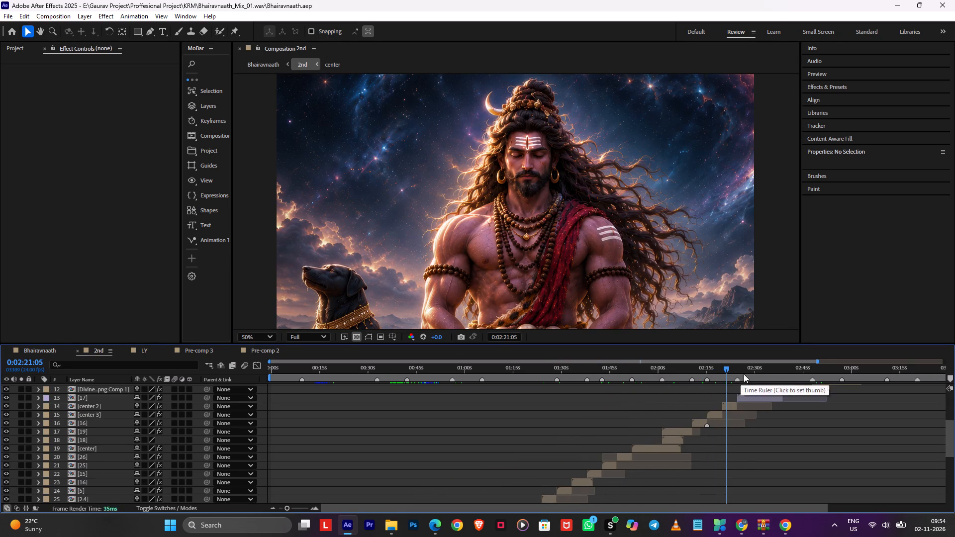
{"action": "left_click", "coordinate": [748, 372]}
{"action": "scroll", "coordinate": [763, 427], "scroll_direction": "up", "scroll_amount": 1}
{"action": "scroll", "coordinate": [765, 423], "scroll_direction": "down", "scroll_amount": 1}
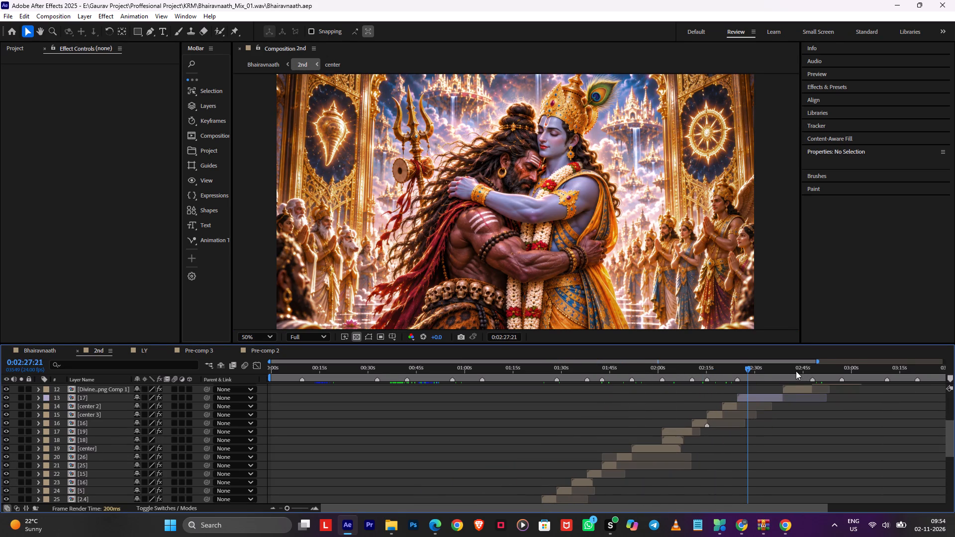
Return to about 44 seconds in the 2nd precomp and scrub back through the earlier scenes to about 25 seconds.
{"action": "left_click", "coordinate": [415, 369]}
{"action": "scroll", "coordinate": [401, 429], "scroll_direction": "up", "scroll_amount": 1}
{"action": "scroll", "coordinate": [401, 430], "scroll_direction": "down", "scroll_amount": 2}
{"action": "scroll", "coordinate": [401, 431], "scroll_direction": "up", "scroll_amount": 3}
{"action": "scroll", "coordinate": [401, 431], "scroll_direction": "down", "scroll_amount": 5}
{"action": "scroll", "coordinate": [401, 431], "scroll_direction": "up", "scroll_amount": 1}
{"action": "scroll", "coordinate": [401, 431], "scroll_direction": "down", "scroll_amount": 3}
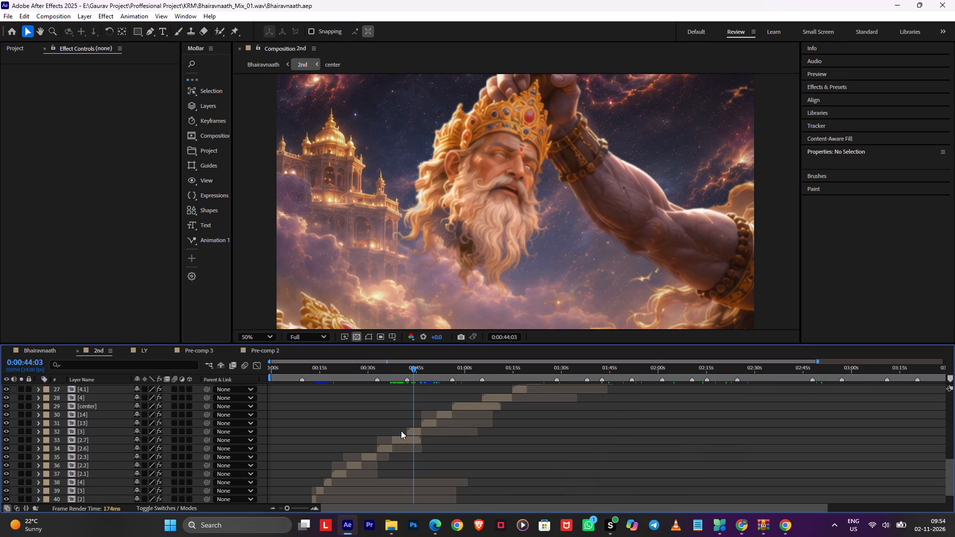
{"action": "left_click", "coordinate": [314, 511]}
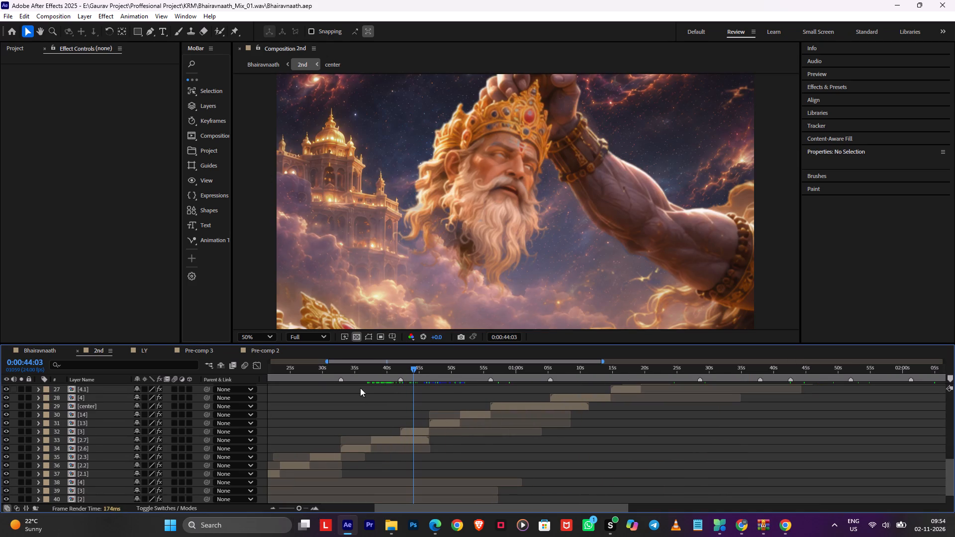
{"action": "left_click", "coordinate": [364, 375]}
{"action": "left_click_drag", "start_coordinate": [364, 375], "coordinate": [348, 376]}
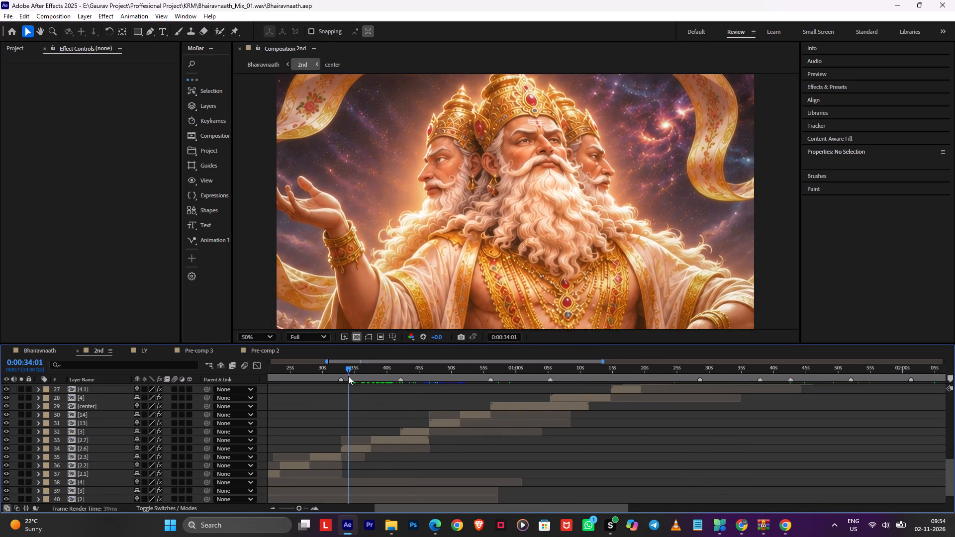
{"action": "left_click_drag", "start_coordinate": [348, 376], "coordinate": [340, 377]}
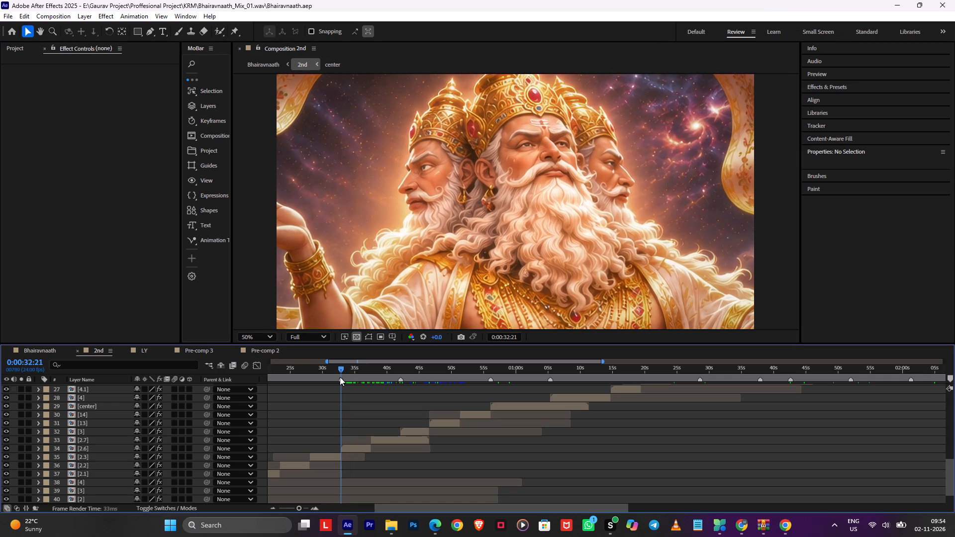
{"action": "left_click_drag", "start_coordinate": [340, 377], "coordinate": [291, 387]}
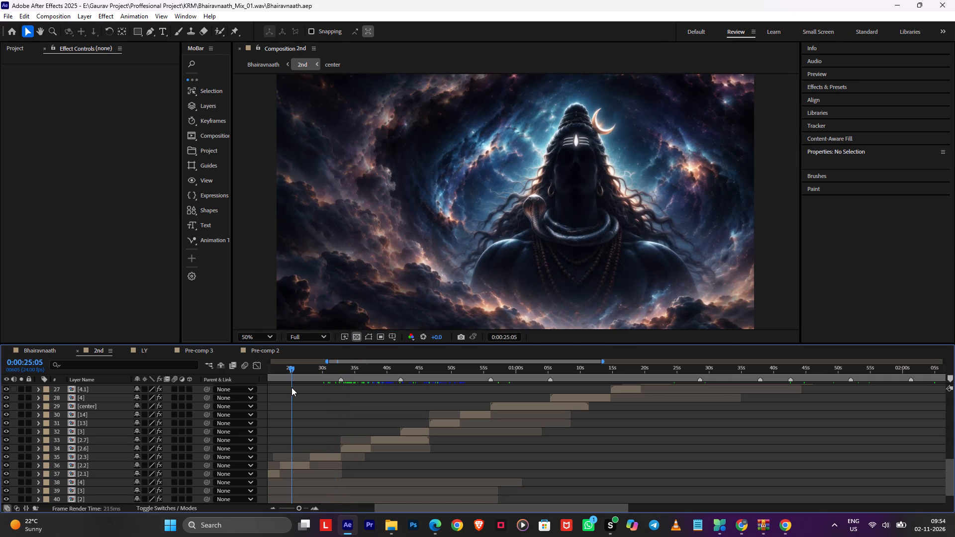
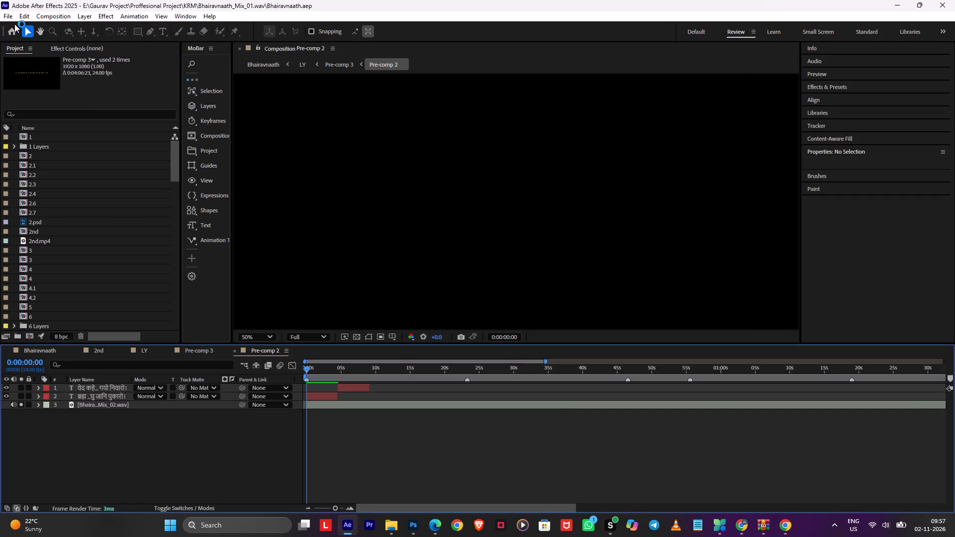
Open the TextPlugin.jsxbin script panel and dock it below the Project panel, reduced to a single short row of tools.
{"action": "left_click", "coordinate": [178, 20]}
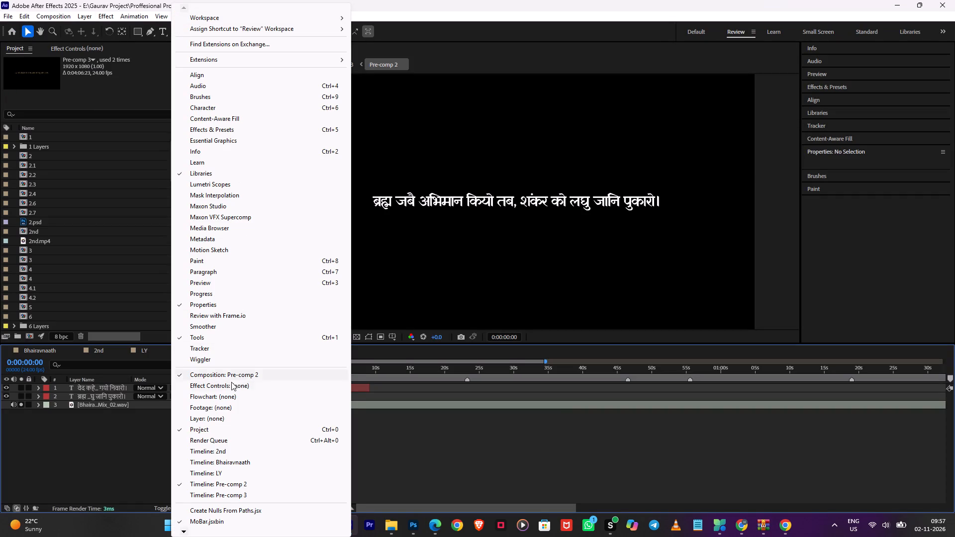
{"action": "triple_click", "coordinate": [182, 529]}
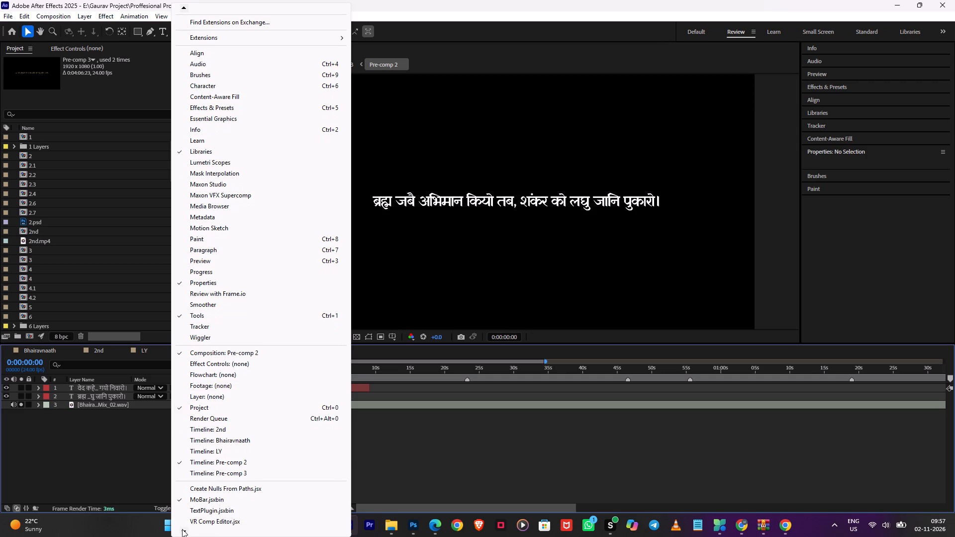
{"action": "left_click", "coordinate": [182, 529]}
{"action": "left_click", "coordinate": [205, 498]}
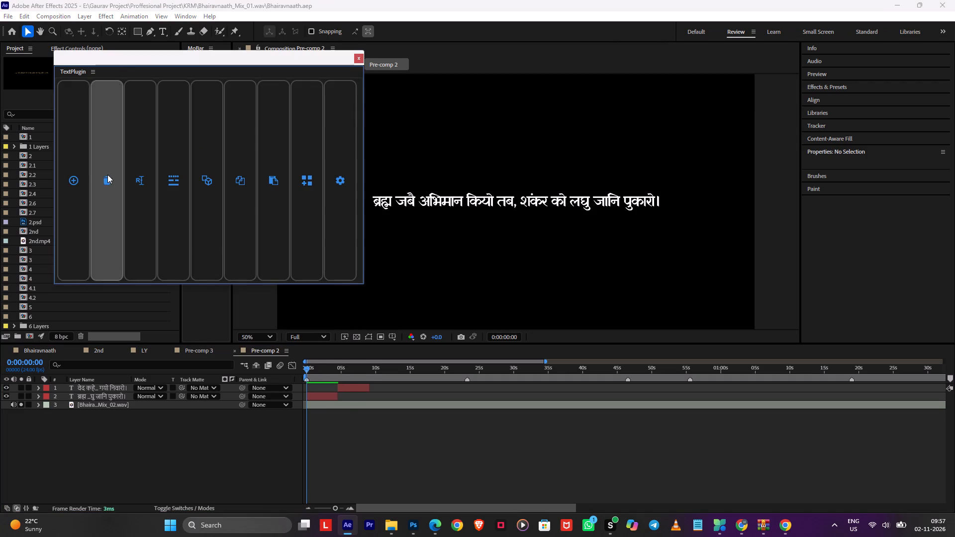
{"action": "left_click_drag", "start_coordinate": [110, 52], "coordinate": [54, 325]}
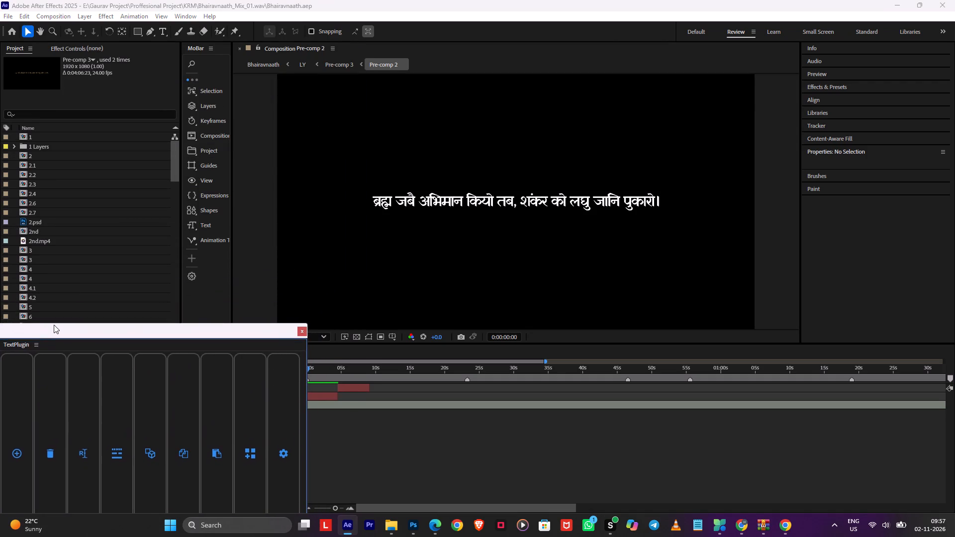
{"action": "left_click_drag", "start_coordinate": [12, 345], "coordinate": [8, 334]}
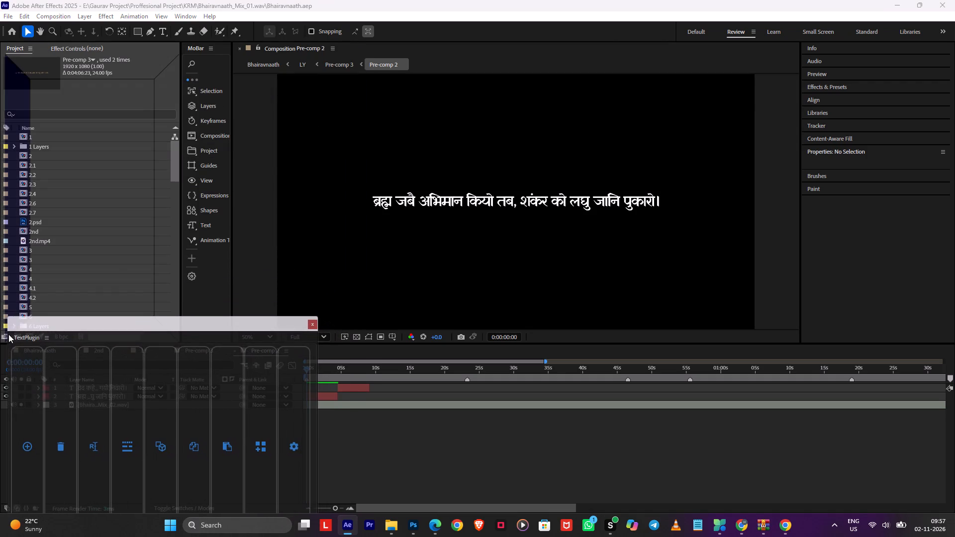
{"action": "left_click_drag", "start_coordinate": [8, 334], "coordinate": [27, 333]}
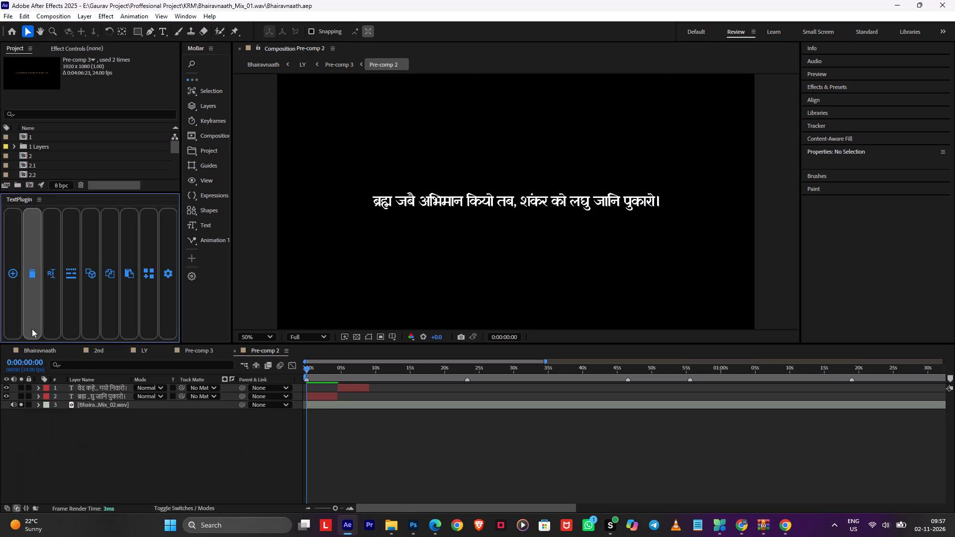
{"action": "left_click_drag", "start_coordinate": [59, 192], "coordinate": [61, 295]}
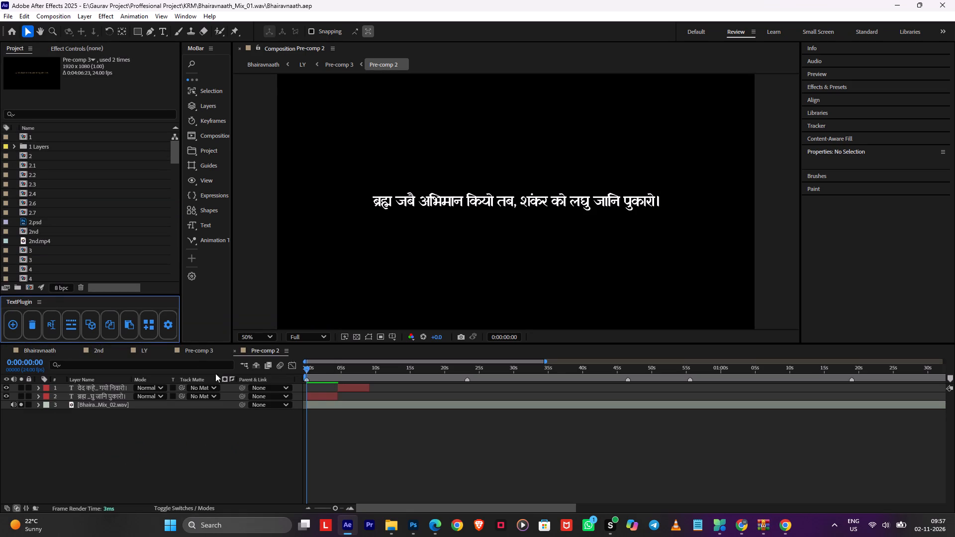
Add TextEvo to the first lyric layer in Pre-comp 2, set its Transform opacity to 0%, and preview the animation.
{"action": "left_click", "coordinate": [313, 393]}
{"action": "left_click", "coordinate": [8, 324]}
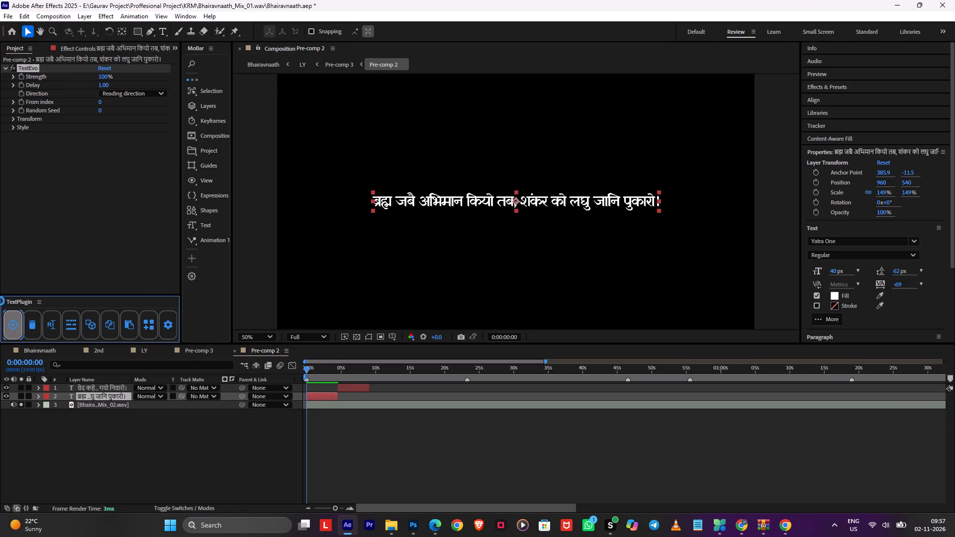
{"action": "left_click", "coordinate": [12, 113]}
{"action": "left_click", "coordinate": [13, 138]}
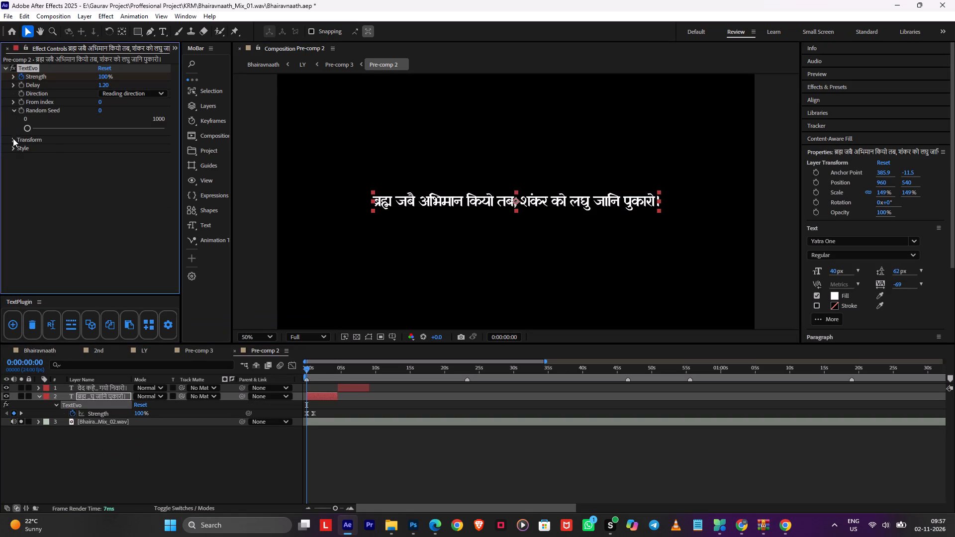
{"action": "left_click_drag", "start_coordinate": [109, 189], "coordinate": [0, 245]}
{"action": "key", "text": "space"}
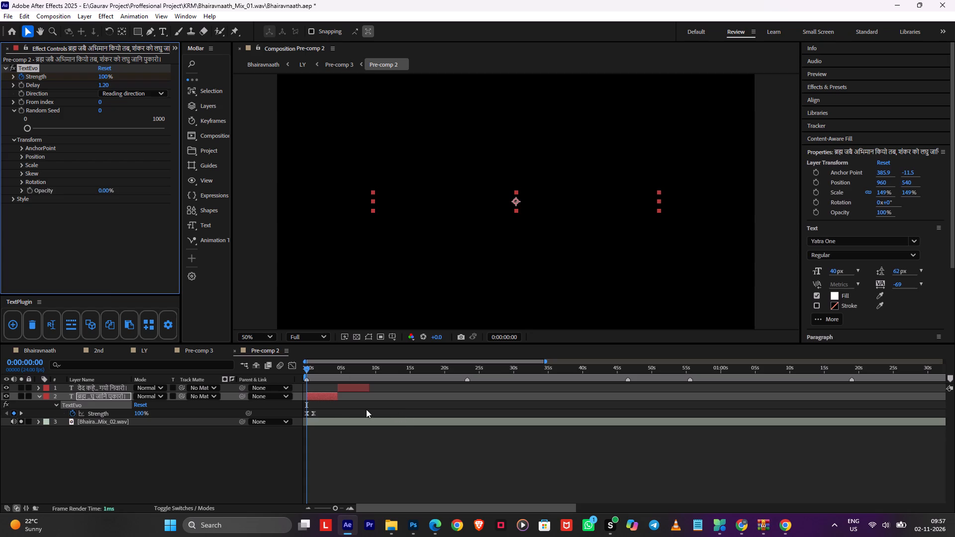
{"action": "scroll", "coordinate": [270, 406], "scroll_direction": "up", "scroll_amount": 2, "text": "alt"}
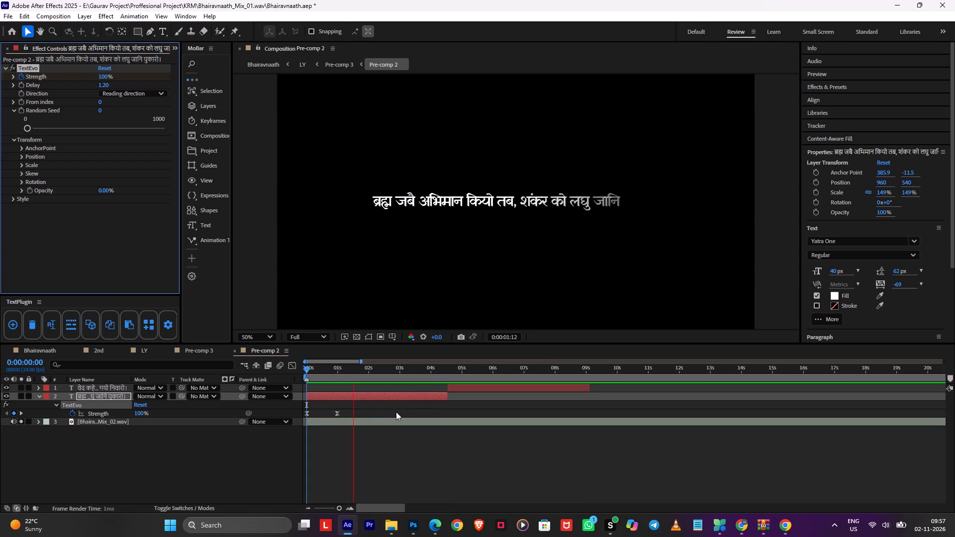
{"action": "key", "text": "space"}
Move the first lyric's ending TextEvo Strength keyframe to about 2 seconds and preview from the start.
{"action": "left_click_drag", "start_coordinate": [374, 412], "coordinate": [291, 428]}
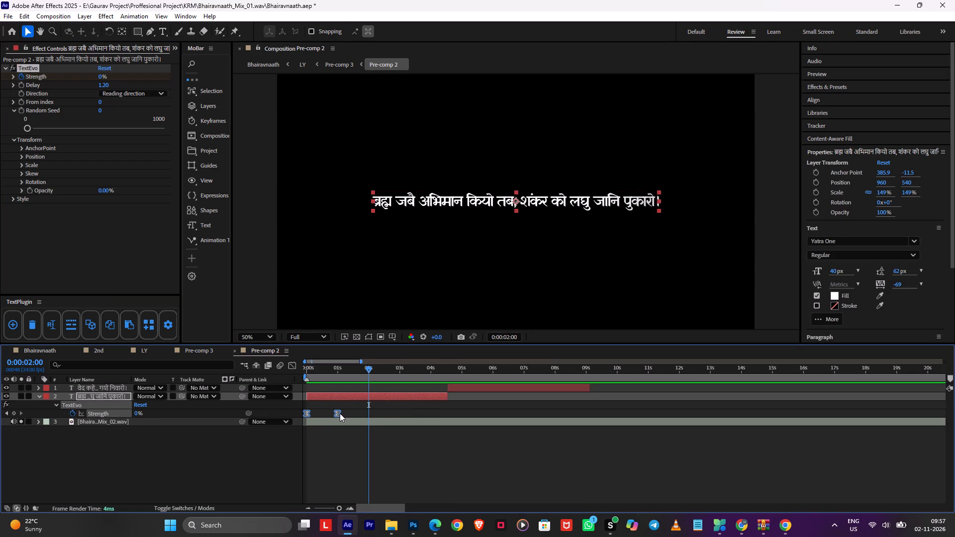
{"action": "left_click_drag", "start_coordinate": [339, 413], "coordinate": [365, 413], "text": "alt"}
{"action": "left_click_drag", "start_coordinate": [362, 368], "coordinate": [239, 385]}
{"action": "key", "text": "space"}
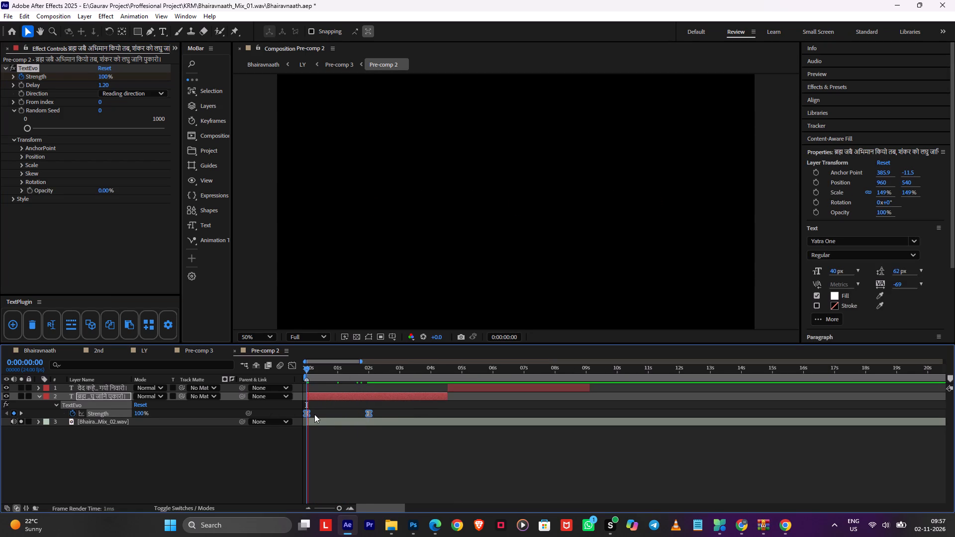
{"action": "left_click", "coordinate": [407, 466]}
Save the Bhairavnaath project.
{"action": "key", "text": "ctrl+s"}
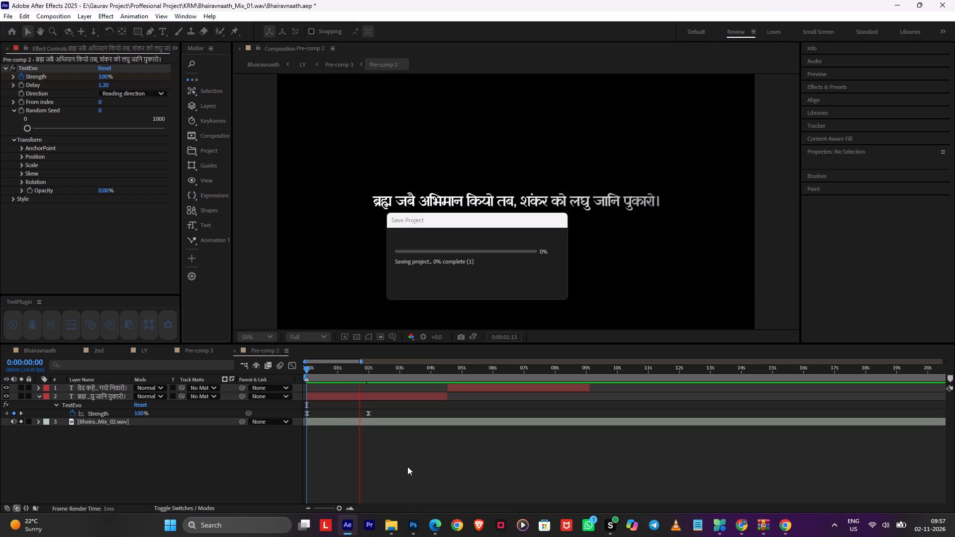
{"action": "left_click", "coordinate": [397, 376]}
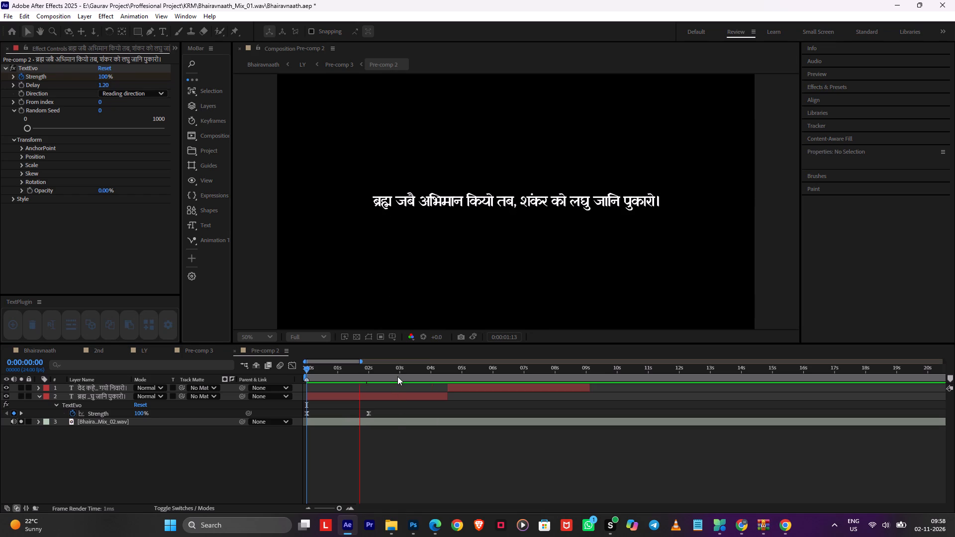
Set the first lyric's TextEvo Position Y to 18 and preview the reveal from the start of the composition.
{"action": "left_click_drag", "start_coordinate": [397, 376], "coordinate": [334, 385]}
{"action": "key", "text": "space"}
{"action": "scroll", "coordinate": [396, 413], "scroll_direction": "up", "scroll_amount": 2, "text": "alt"}
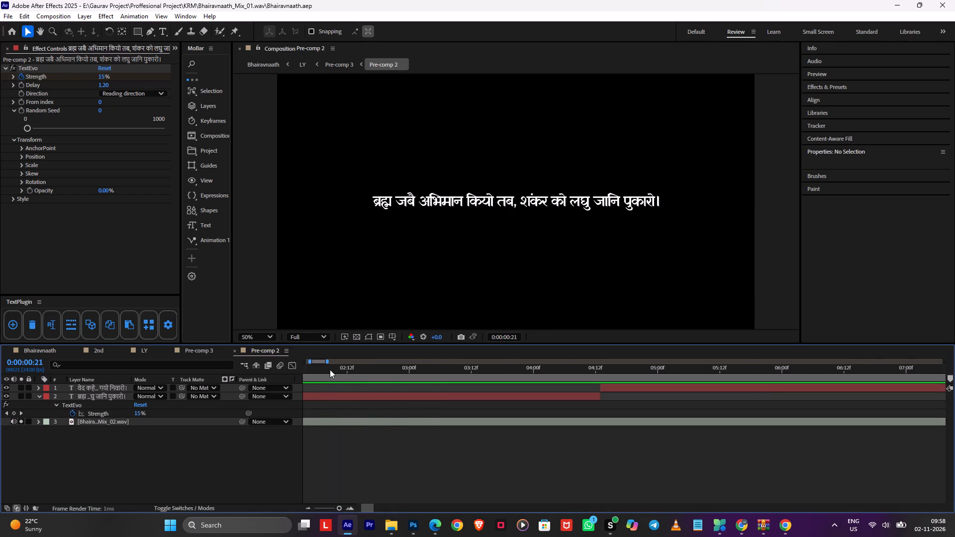
{"action": "left_click_drag", "start_coordinate": [327, 371], "coordinate": [180, 383]}
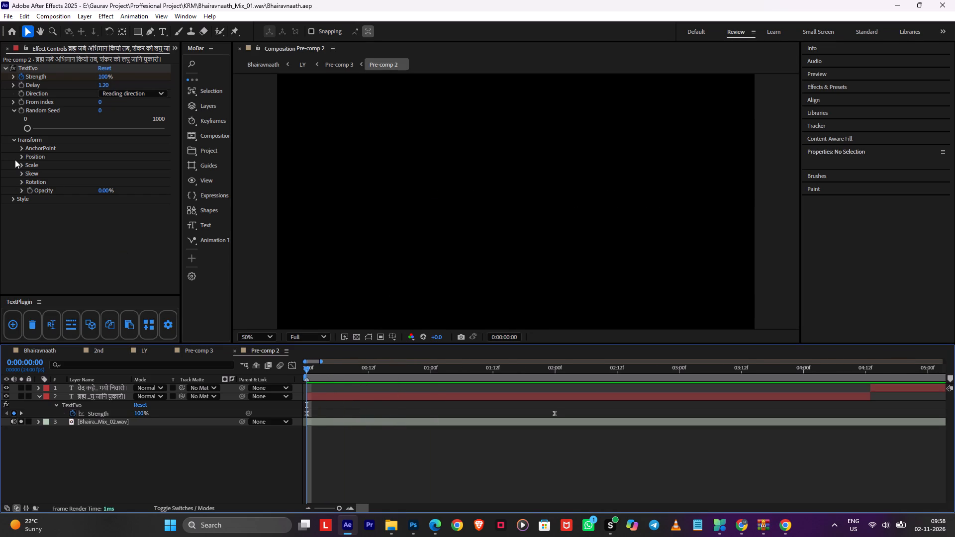
{"action": "left_click", "coordinate": [20, 159]}
{"action": "left_click_drag", "start_coordinate": [107, 173], "coordinate": [115, 171]}
{"action": "key", "text": "space"}
{"action": "scroll", "coordinate": [457, 440], "scroll_direction": "down", "scroll_amount": 1, "text": "alt"}
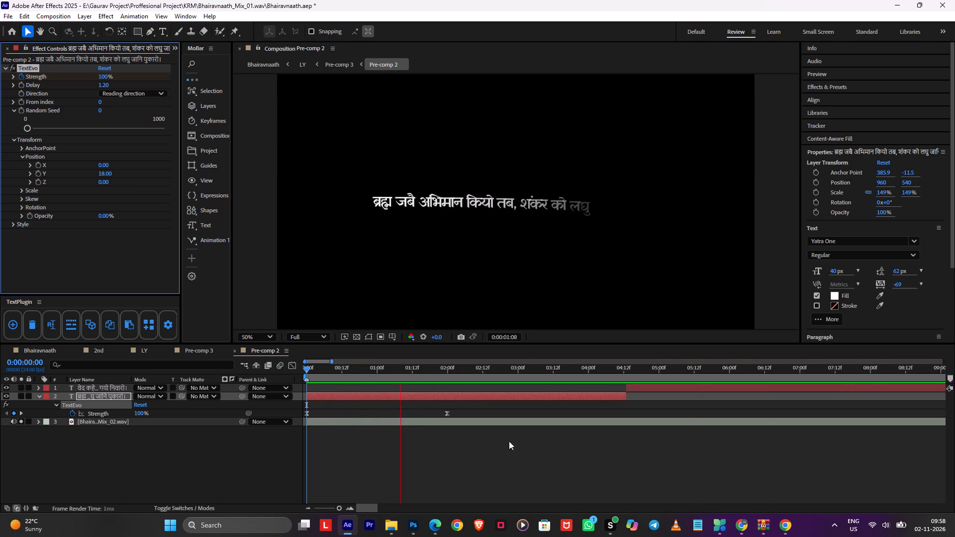
{"action": "middle_click_drag", "start_coordinate": [570, 448], "coordinate": [477, 457]}
{"action": "key", "text": "space"}
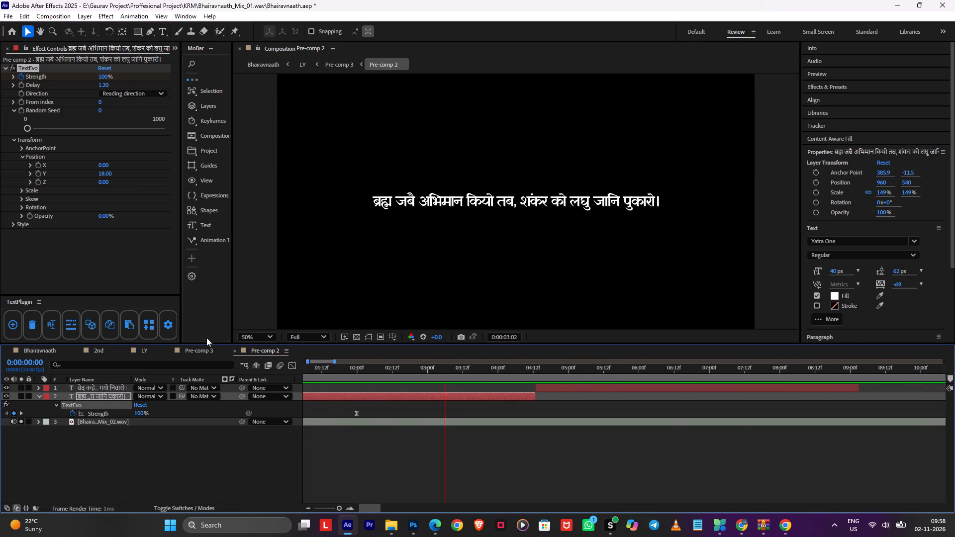
Copy the first lyric layer's TextEvo animation using TextPlugin.
{"action": "left_click", "coordinate": [110, 327]}
{"action": "key", "text": "space"}
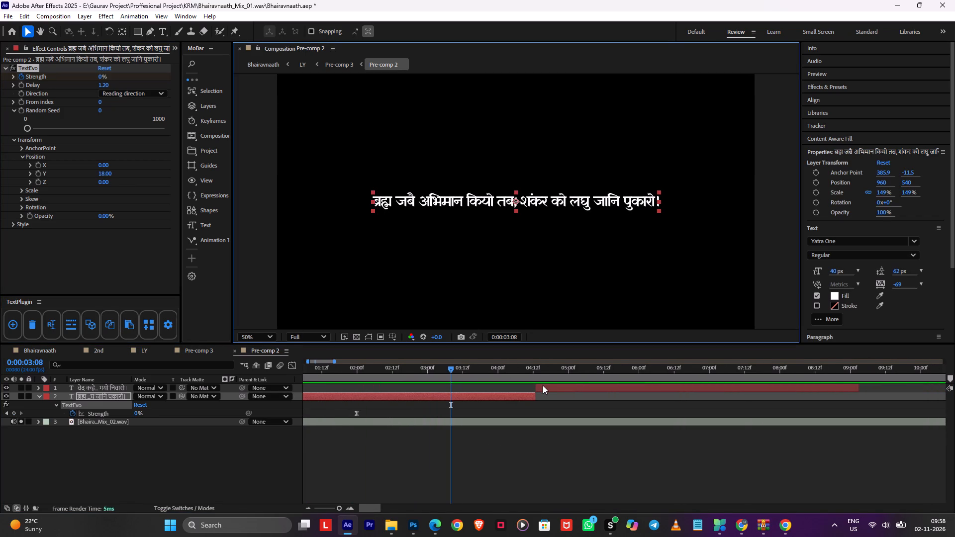
{"action": "key", "text": "space"}
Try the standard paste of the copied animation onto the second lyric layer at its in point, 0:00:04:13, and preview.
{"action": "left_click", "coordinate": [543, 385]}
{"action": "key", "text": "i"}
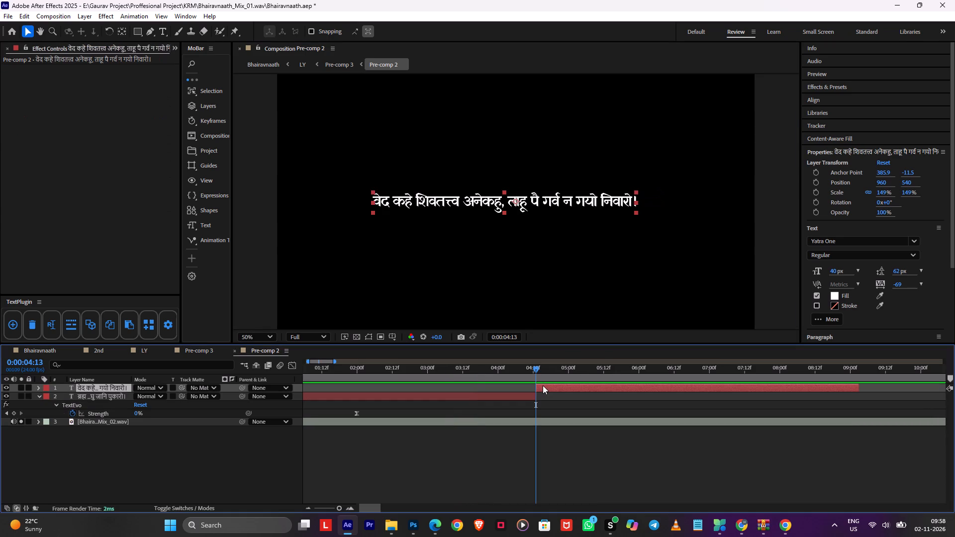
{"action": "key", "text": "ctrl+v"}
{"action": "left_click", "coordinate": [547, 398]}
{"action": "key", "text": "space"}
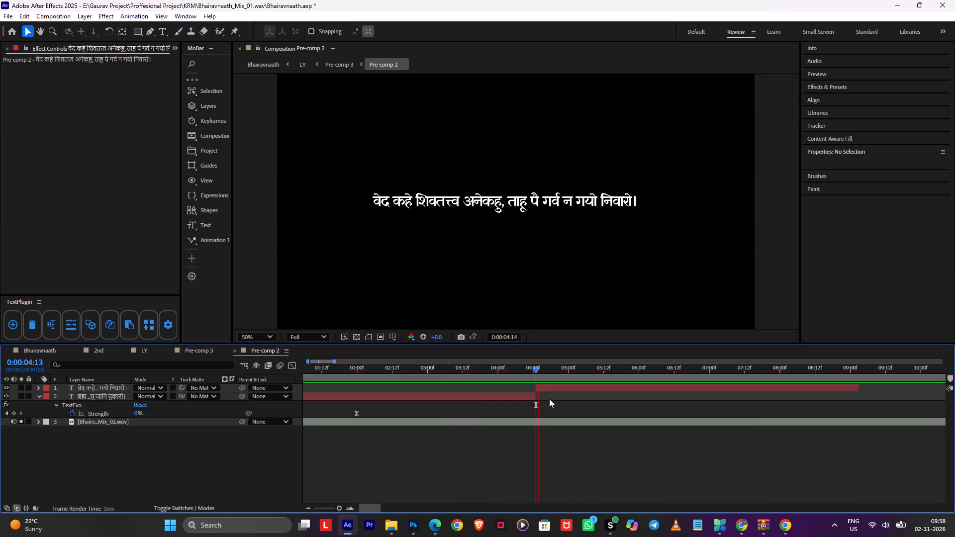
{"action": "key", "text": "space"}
Paste the copied TextEvo onto the second lyric layer at 0:00:04:13 using TextPlugin, show only its keyframed properties, and preview.
{"action": "left_click_drag", "start_coordinate": [546, 374], "coordinate": [541, 373]}
{"action": "left_click", "coordinate": [546, 389]}
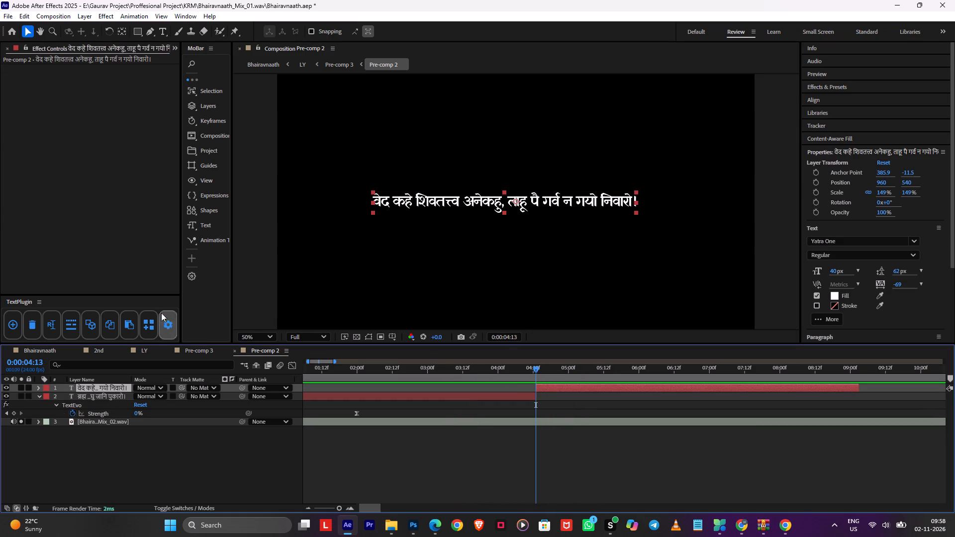
{"action": "left_click", "coordinate": [128, 324]}
{"action": "key", "text": "space"}
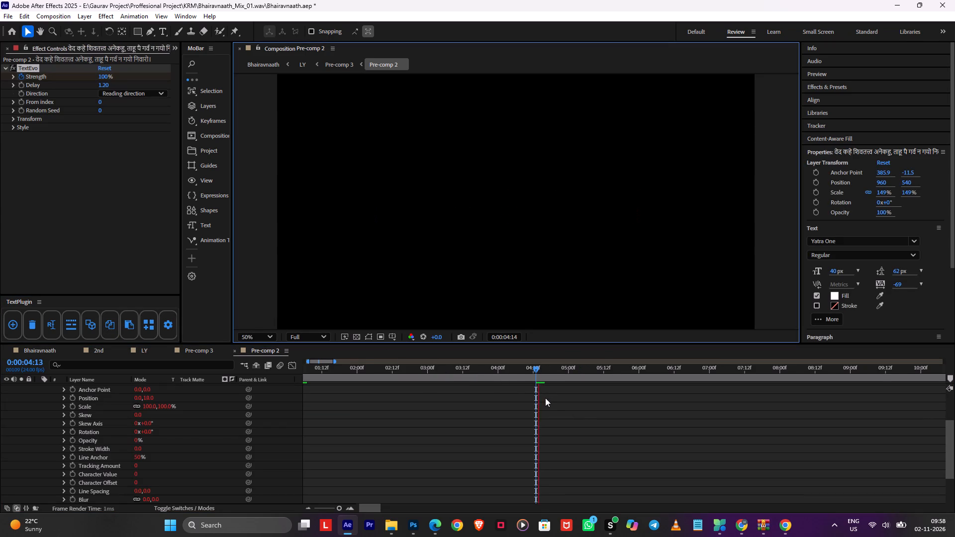
{"action": "scroll", "coordinate": [547, 399], "scroll_direction": "down", "scroll_amount": 2, "text": "alt"}
{"action": "key", "text": "u"}
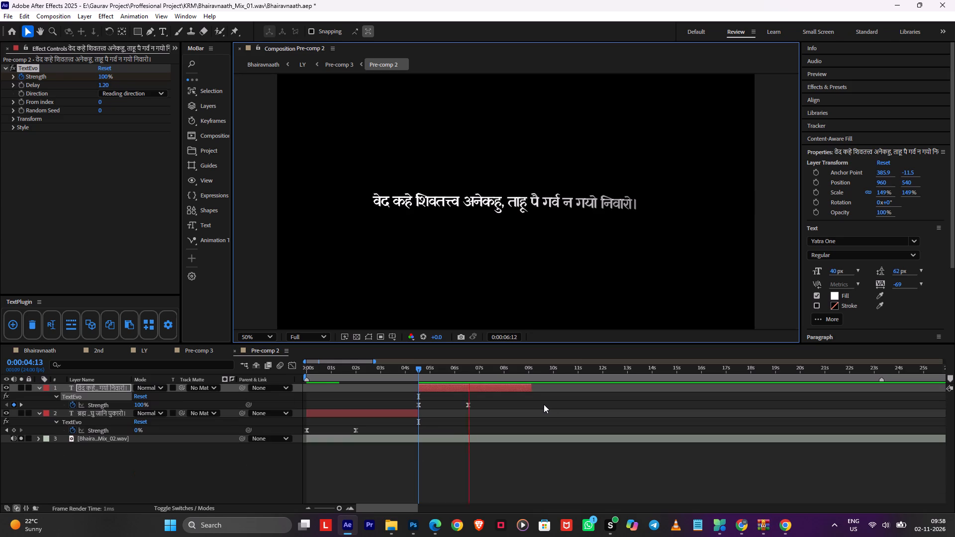
{"action": "scroll", "coordinate": [564, 411], "scroll_direction": "up", "scroll_amount": 1}
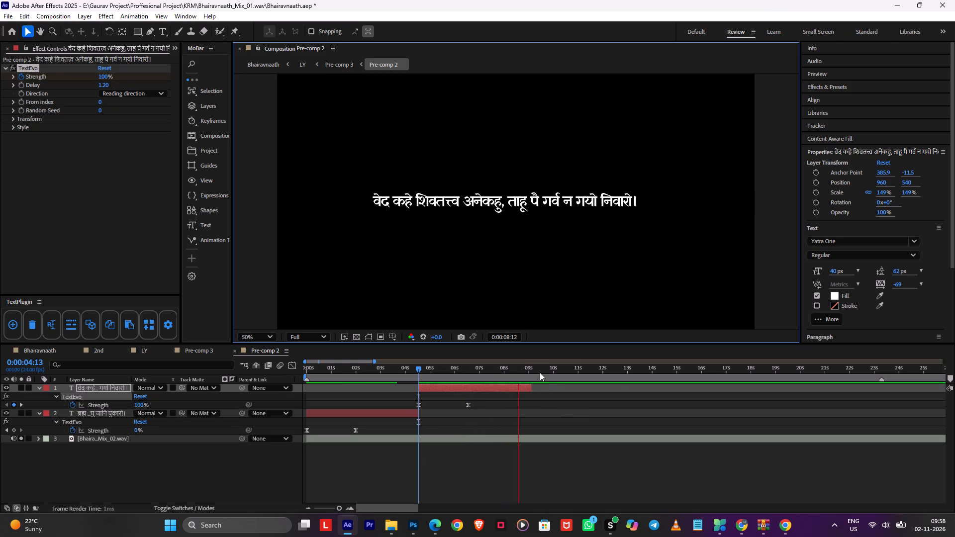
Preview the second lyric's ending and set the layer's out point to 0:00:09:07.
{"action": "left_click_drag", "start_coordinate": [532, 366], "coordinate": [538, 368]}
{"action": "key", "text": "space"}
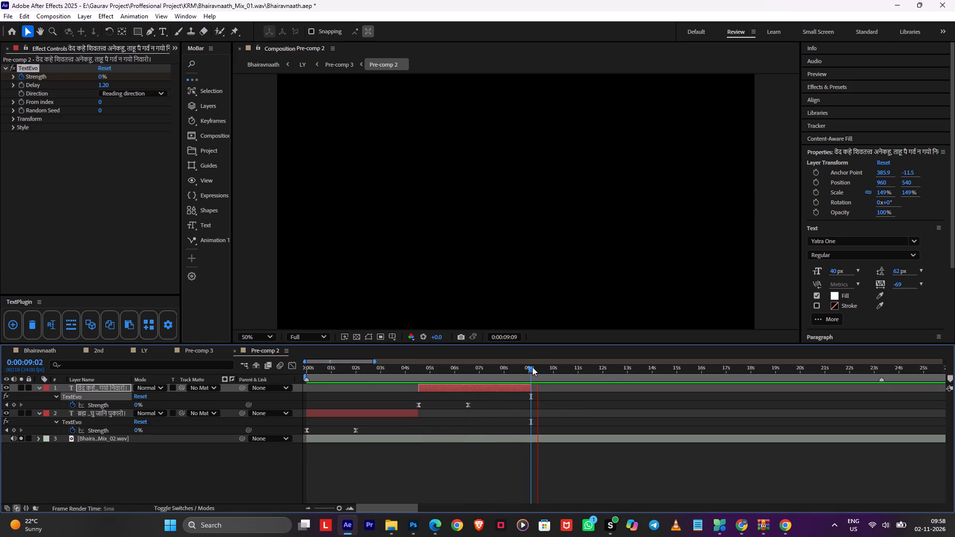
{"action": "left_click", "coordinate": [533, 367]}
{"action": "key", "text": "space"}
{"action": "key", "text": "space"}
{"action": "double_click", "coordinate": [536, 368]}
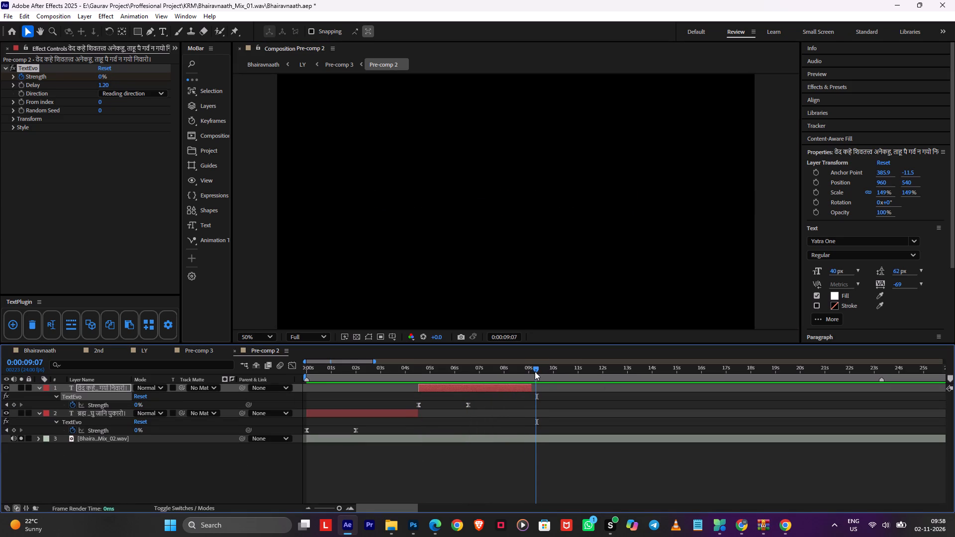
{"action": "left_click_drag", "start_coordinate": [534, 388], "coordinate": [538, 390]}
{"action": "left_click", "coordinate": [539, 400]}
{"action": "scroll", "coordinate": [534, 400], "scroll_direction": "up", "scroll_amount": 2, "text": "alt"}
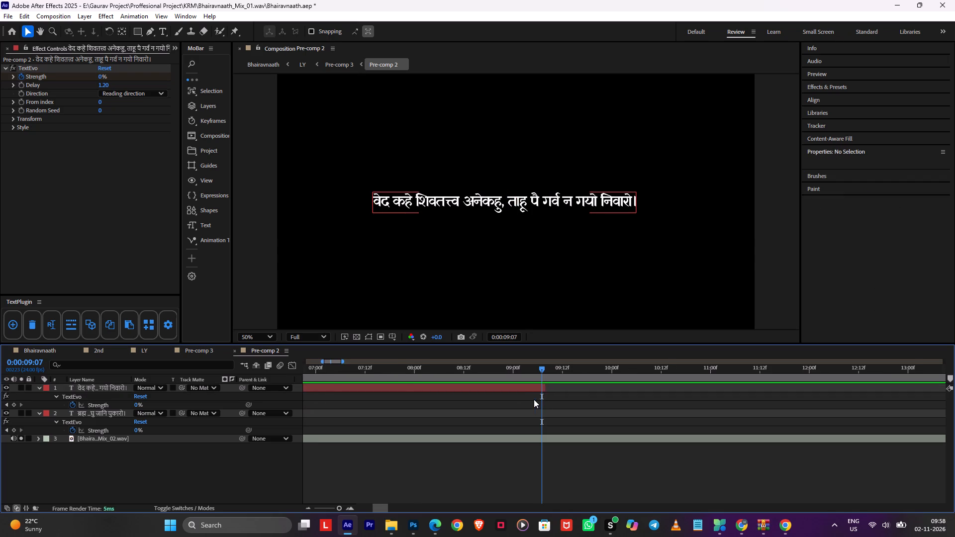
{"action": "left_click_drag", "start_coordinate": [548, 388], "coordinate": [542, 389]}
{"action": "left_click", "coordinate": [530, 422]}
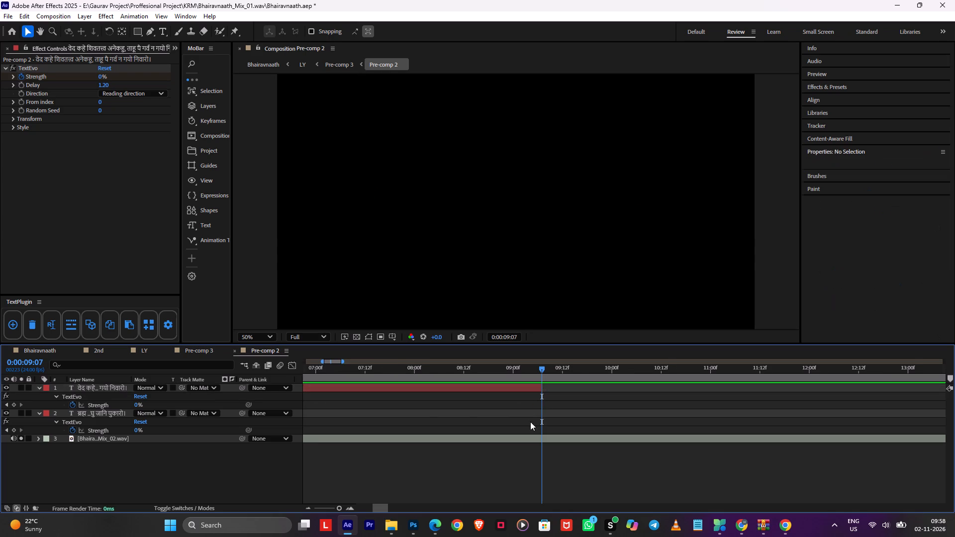
In the Bhairavnaath composition, duplicate the 2nd.mp4 layer, trim the copy's start to 0:00:09:14, and cut it.
{"action": "key", "text": "Tab"}
{"action": "left_click", "coordinate": [466, 418]}
{"action": "key", "text": "Tab"}
{"action": "left_click", "coordinate": [410, 419]}
{"action": "key", "text": "Tab"}
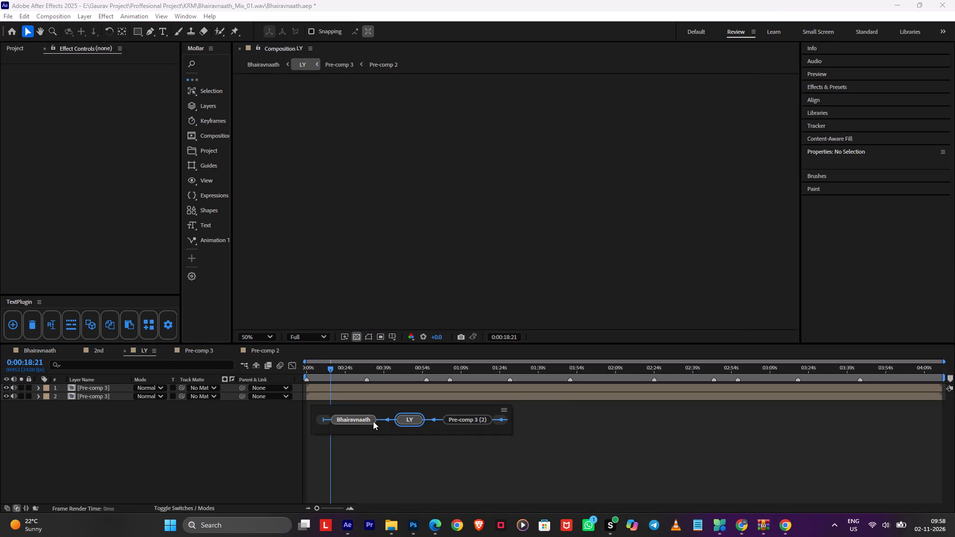
{"action": "left_click", "coordinate": [361, 421]}
{"action": "left_click", "coordinate": [367, 473]}
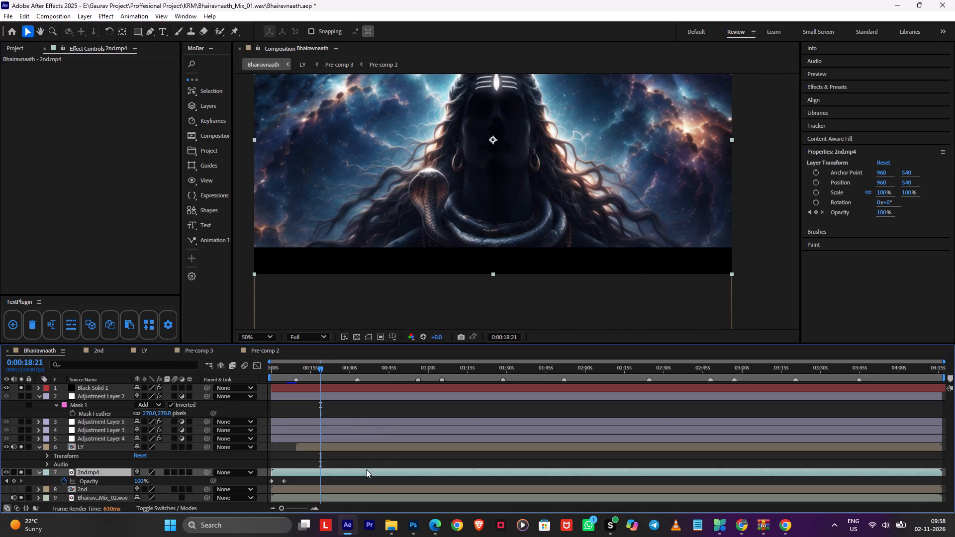
{"action": "key", "text": "ctrl+c"}
{"action": "left_click_drag", "start_coordinate": [312, 371], "coordinate": [299, 370]}
{"action": "key", "text": "ctrl+d"}
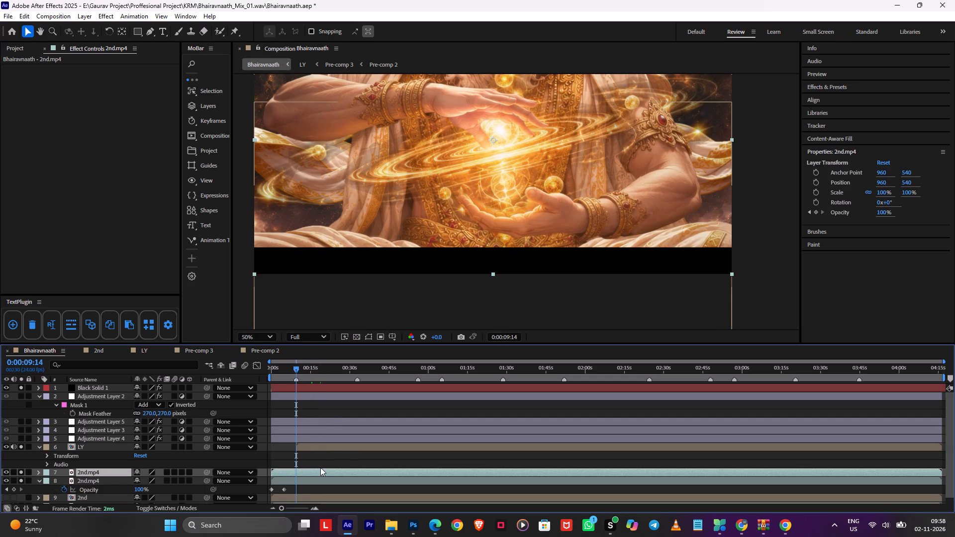
{"action": "key", "text": "alt+bracketleft"}
{"action": "key", "text": "ctrl+x"}
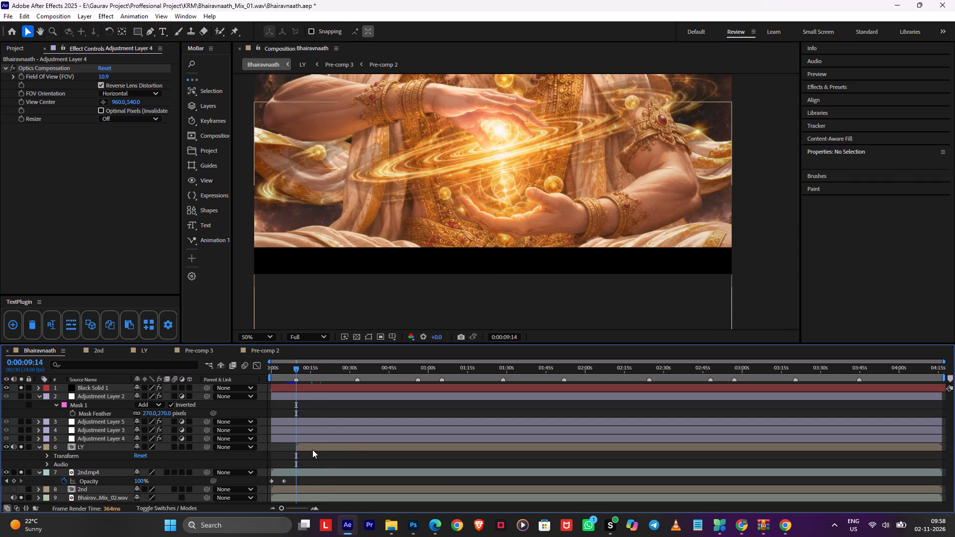
Paste the cut 2nd.mp4 layer into Pre-comp 2, align its start to 0:00:00:00, and place it at the bottom of the layer stack.
{"action": "double_click", "coordinate": [312, 449]}
{"action": "double_click", "coordinate": [324, 388]}
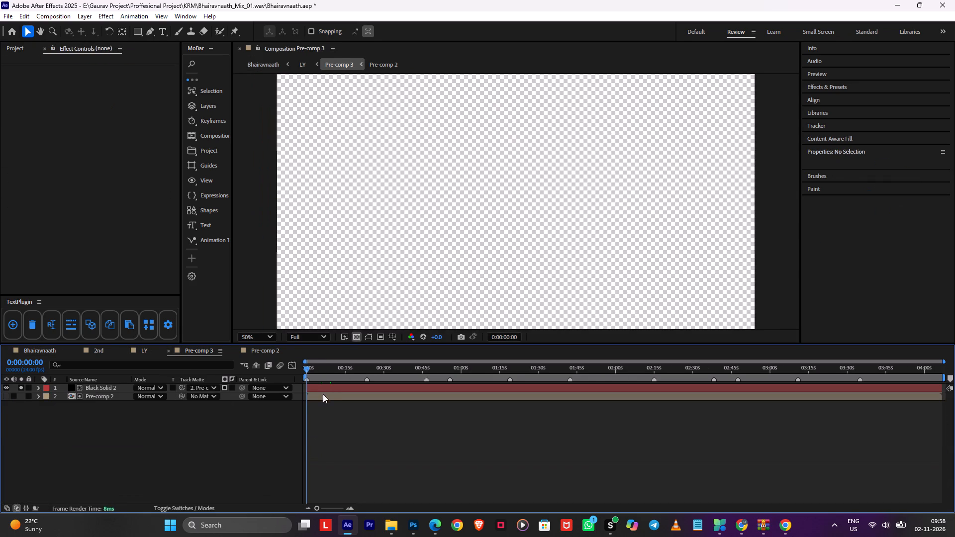
{"action": "double_click", "coordinate": [323, 394]}
{"action": "key", "text": "ctrl+v"}
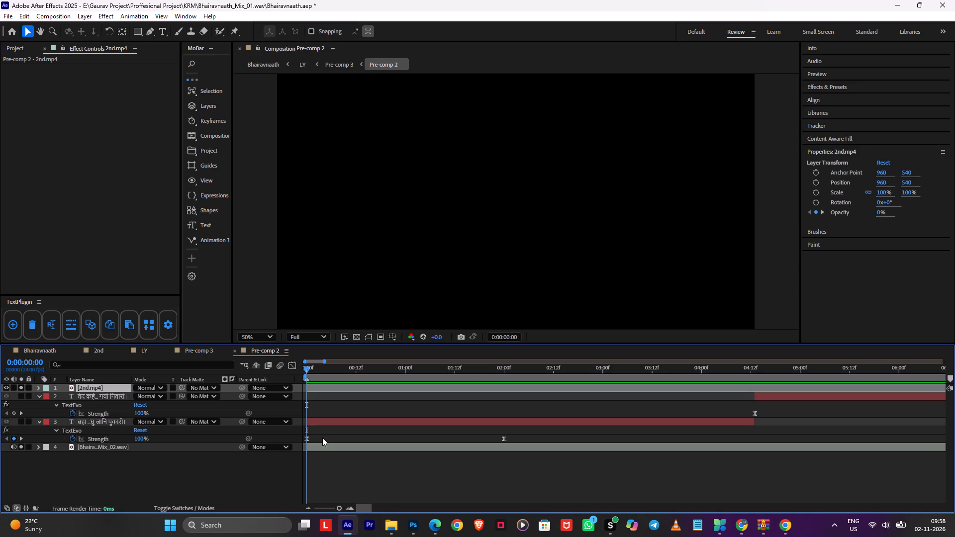
{"action": "key", "text": "bracketleft"}
{"action": "left_click_drag", "start_coordinate": [81, 388], "coordinate": [109, 461]}
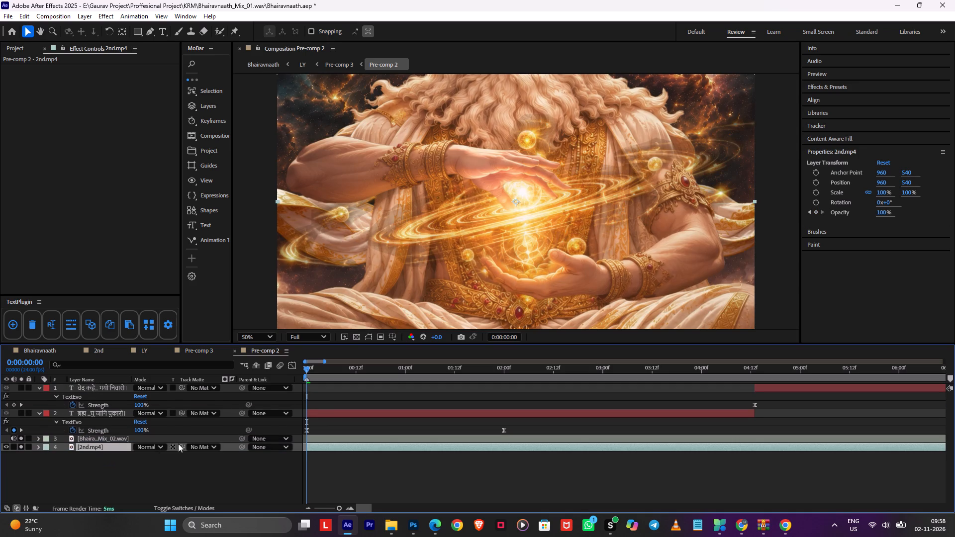
Turn off solo on the 2nd.mp4 layer, preview the lyrics over the video, and save the project.
{"action": "key", "text": "space"}
{"action": "key", "text": "space"}
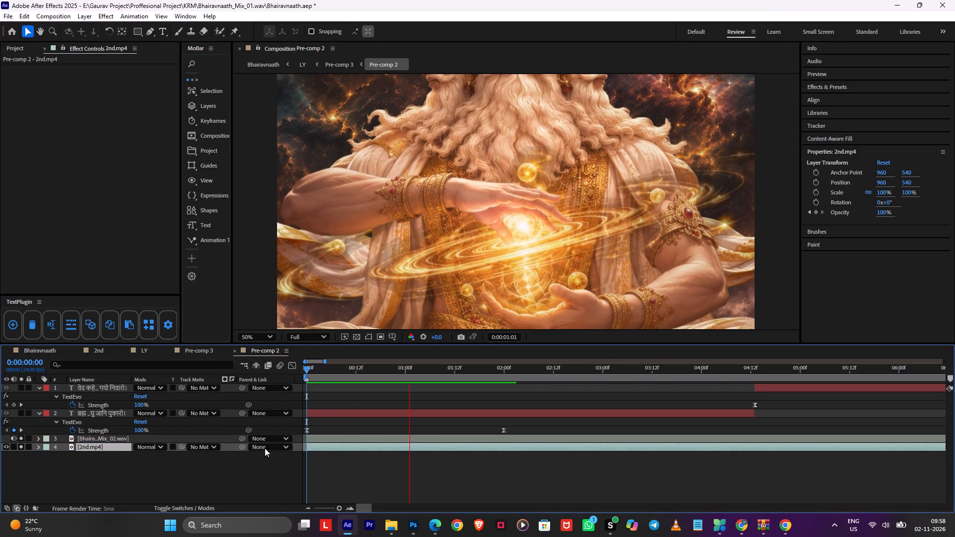
{"action": "left_click", "coordinate": [22, 447]}
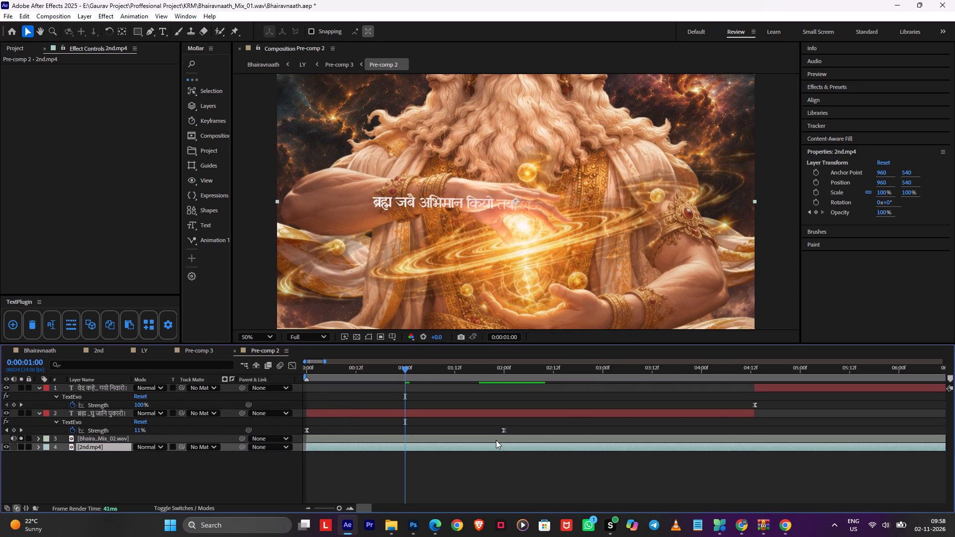
{"action": "key", "text": "space"}
{"action": "key", "text": "ctrl+s"}
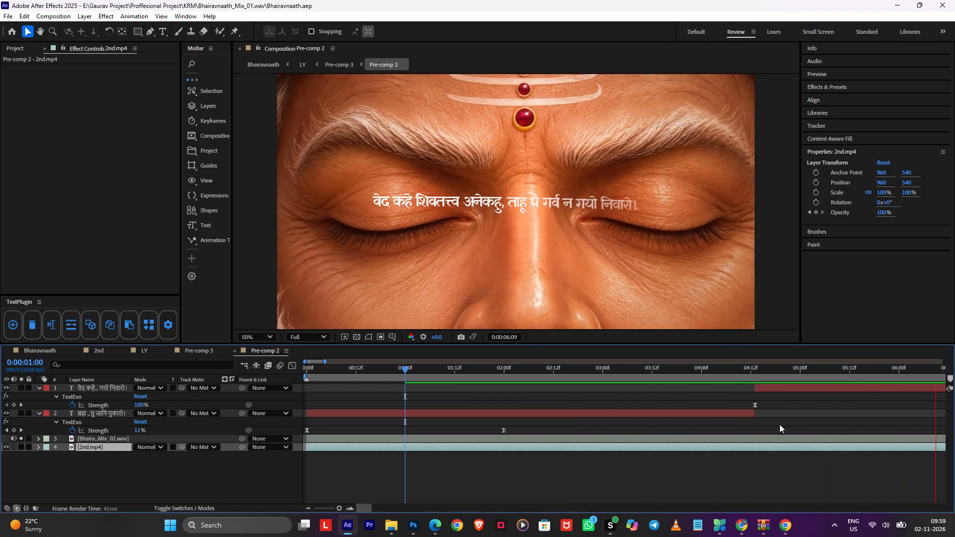
{"action": "key", "text": "space"}
Preview up to the video's scene change and trim the second lyric layer's end to 0:00:09:05.
{"action": "scroll", "coordinate": [779, 424], "scroll_direction": "down", "scroll_amount": 1, "text": "alt"}
{"action": "key", "text": "space"}
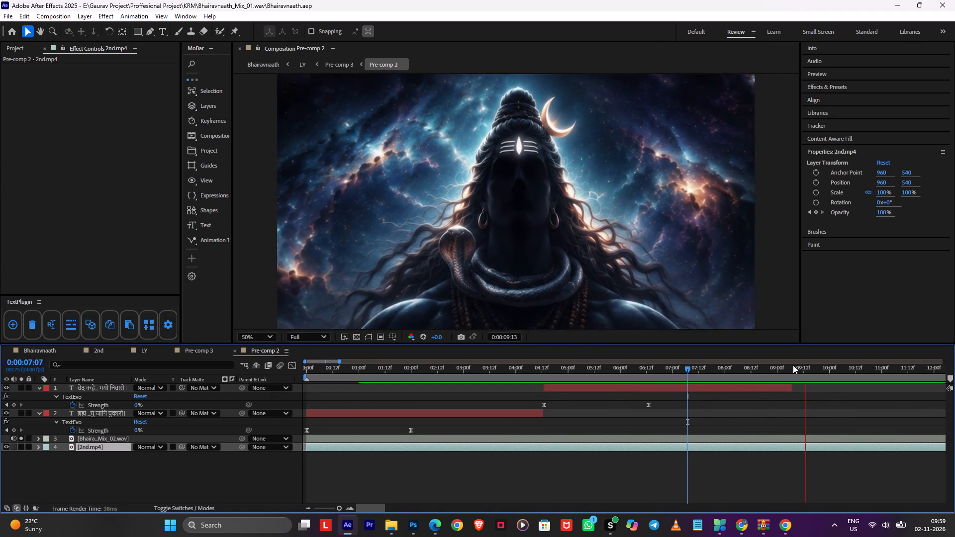
{"action": "left_click_drag", "start_coordinate": [792, 365], "coordinate": [797, 371]}
{"action": "scroll", "coordinate": [797, 389], "scroll_direction": "up", "scroll_amount": 2, "text": "alt"}
{"action": "left_click_drag", "start_coordinate": [789, 389], "coordinate": [784, 389]}
{"action": "left_click_drag", "start_coordinate": [773, 371], "coordinate": [777, 379]}
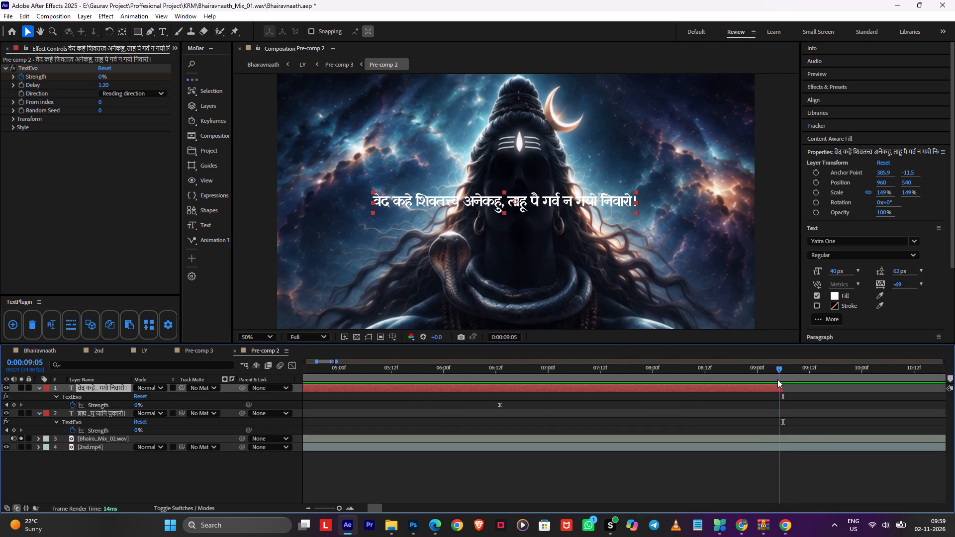
{"action": "left_click_drag", "start_coordinate": [777, 379], "coordinate": [776, 381]}
{"action": "left_click_drag", "start_coordinate": [786, 388], "coordinate": [778, 391]}
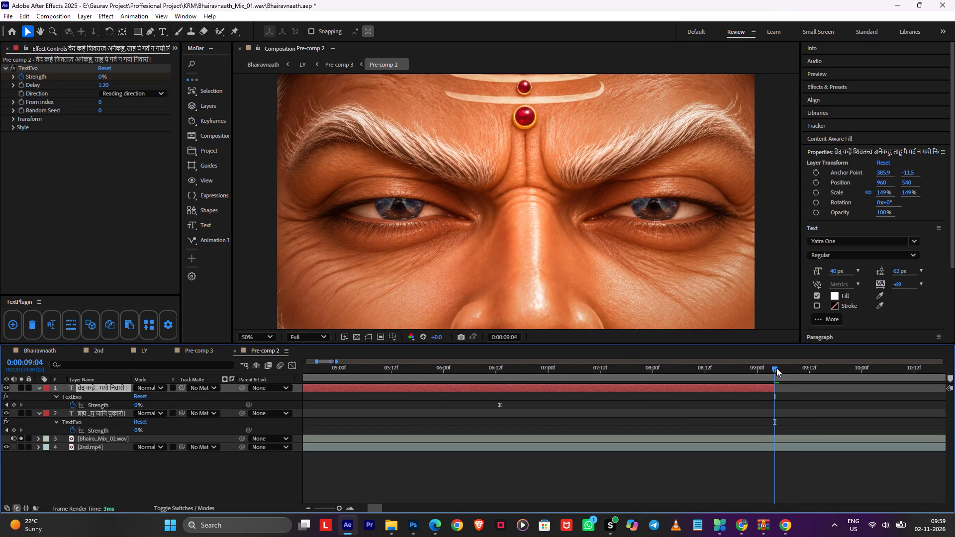
{"action": "left_click", "coordinate": [776, 368]}
{"action": "left_click", "coordinate": [777, 386]}
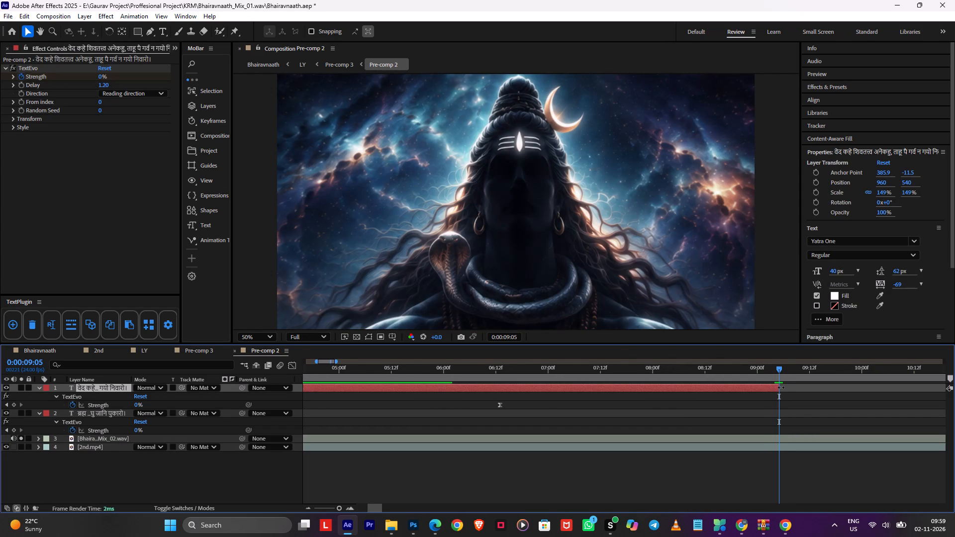
{"action": "left_click", "coordinate": [791, 397]}
Duplicate the second lyric layer and move the copy so it starts at 0:00:09:05.
{"action": "scroll", "coordinate": [754, 409], "scroll_direction": "down", "scroll_amount": 1, "text": "alt"}
{"action": "scroll", "coordinate": [753, 410], "scroll_direction": "up", "scroll_amount": 1, "text": "alt"}
{"action": "scroll", "coordinate": [753, 411], "scroll_direction": "down", "scroll_amount": 1, "text": "alt"}
{"action": "scroll", "coordinate": [752, 412], "scroll_direction": "up", "scroll_amount": 1, "text": "alt"}
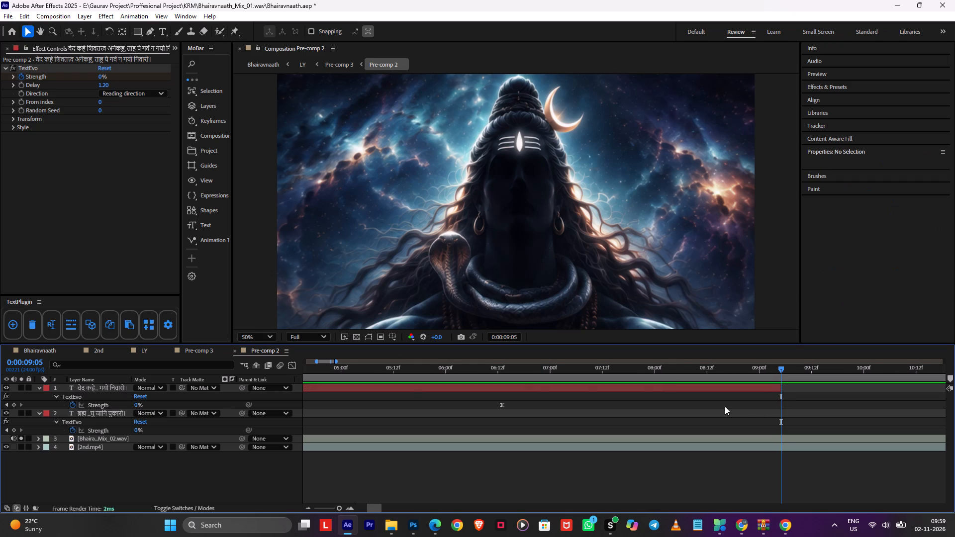
{"action": "scroll", "coordinate": [664, 414], "scroll_direction": "down", "scroll_amount": 3, "text": "alt"}
{"action": "left_click", "coordinate": [471, 393]}
{"action": "left_click", "coordinate": [473, 389]}
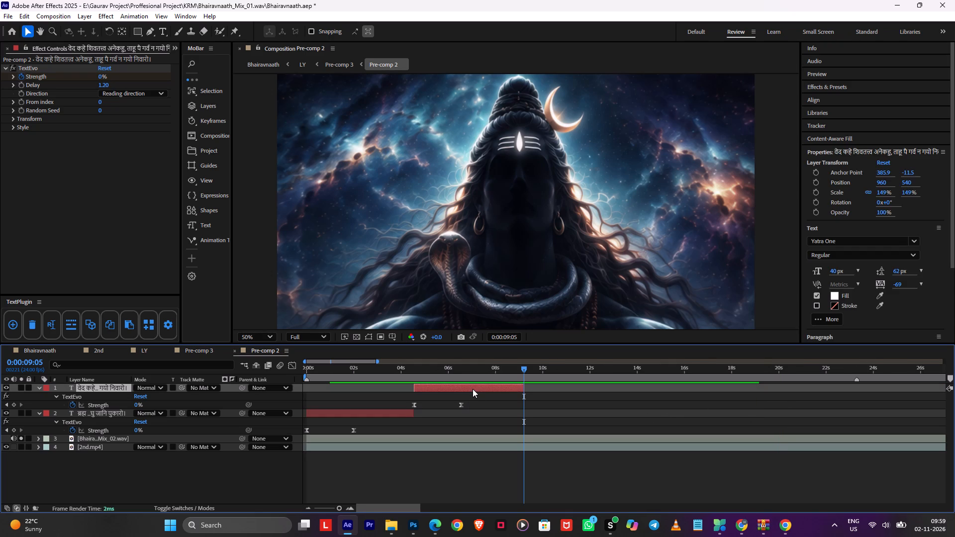
{"action": "key", "text": "ctrl+d"}
{"action": "left_click", "coordinate": [490, 389], "text": "ctrl"}
{"action": "left_click", "coordinate": [549, 404], "text": "ctrl"}
{"action": "left_click", "coordinate": [547, 390], "text": "ctrl"}
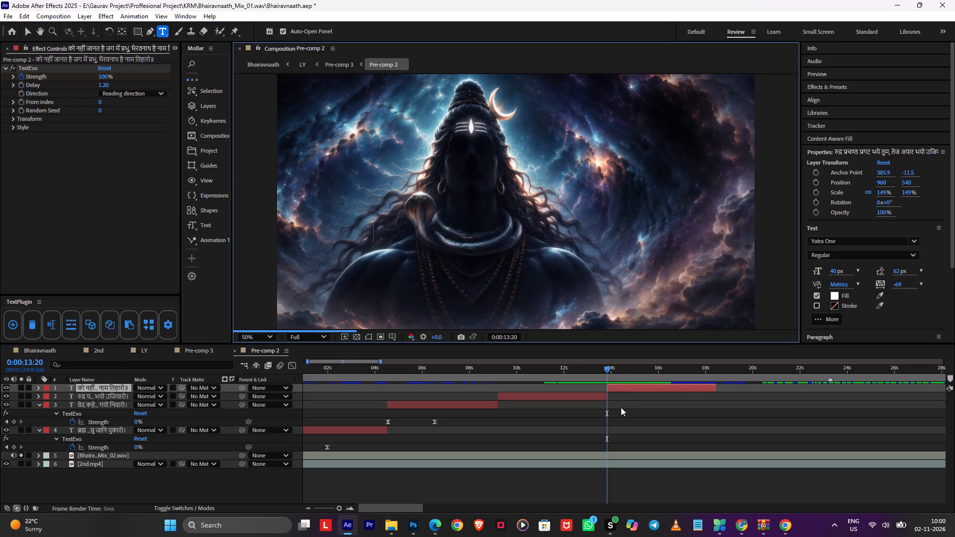
{"action": "left_click", "coordinate": [621, 408]}
Preview the fourth lyric line and adjust its layer to end at the video cut at 0:00:18:12.
{"action": "key", "text": "space"}
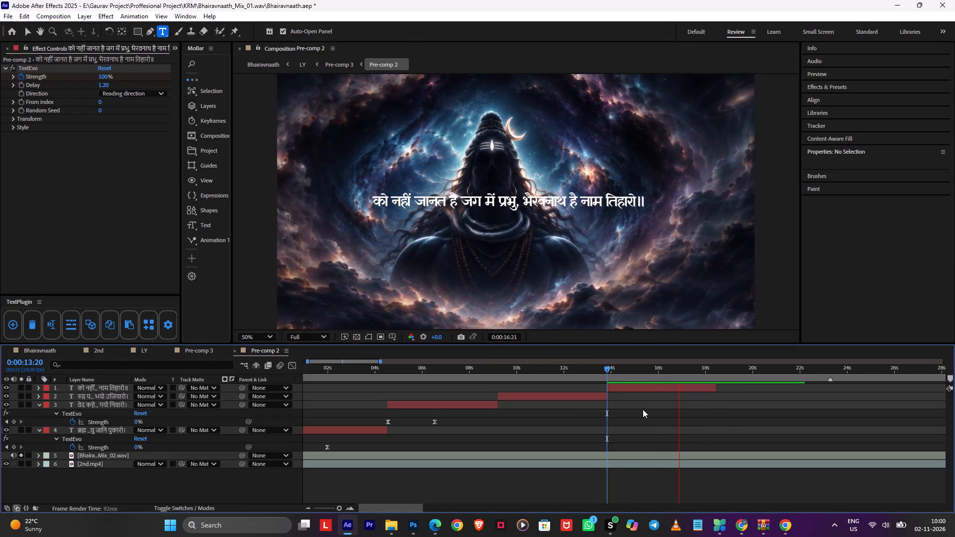
{"action": "key", "text": "space"}
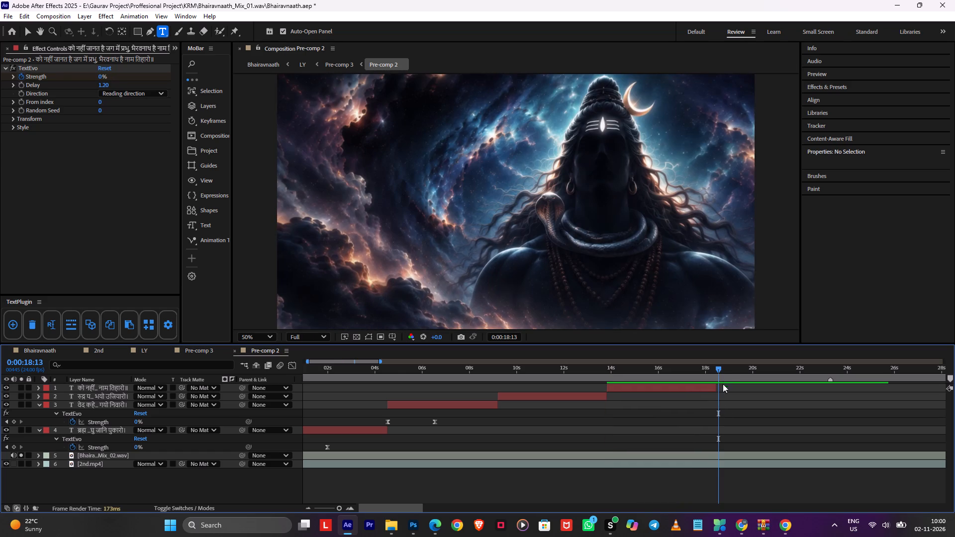
{"action": "left_click_drag", "start_coordinate": [720, 371], "coordinate": [715, 371]}
{"action": "scroll", "coordinate": [717, 398], "scroll_direction": "up", "scroll_amount": 2, "text": "alt"}
{"action": "key", "text": "space"}
{"action": "left_click_drag", "start_coordinate": [714, 364], "coordinate": [718, 367]}
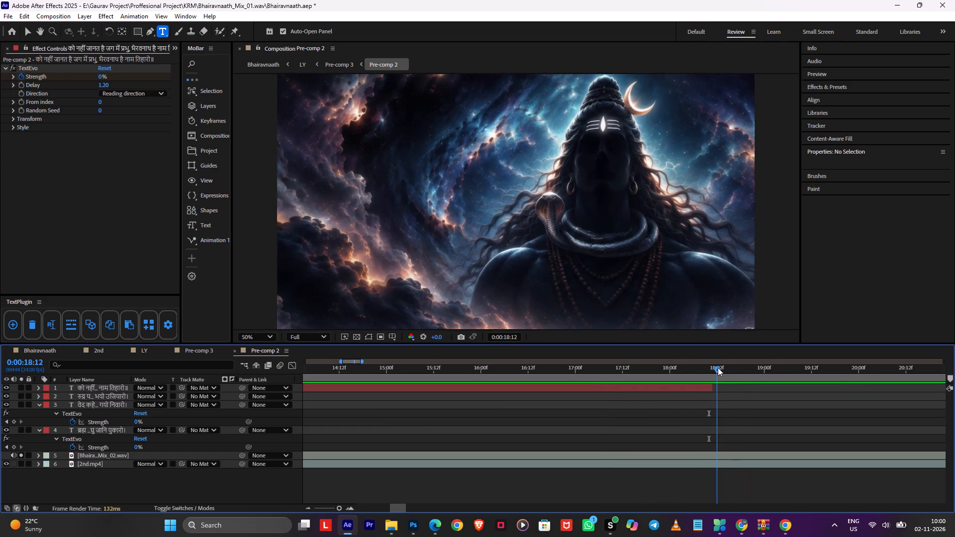
{"action": "left_click_drag", "start_coordinate": [718, 367], "coordinate": [715, 371]}
{"action": "key", "text": "space"}
{"action": "left_click", "coordinate": [715, 368]}
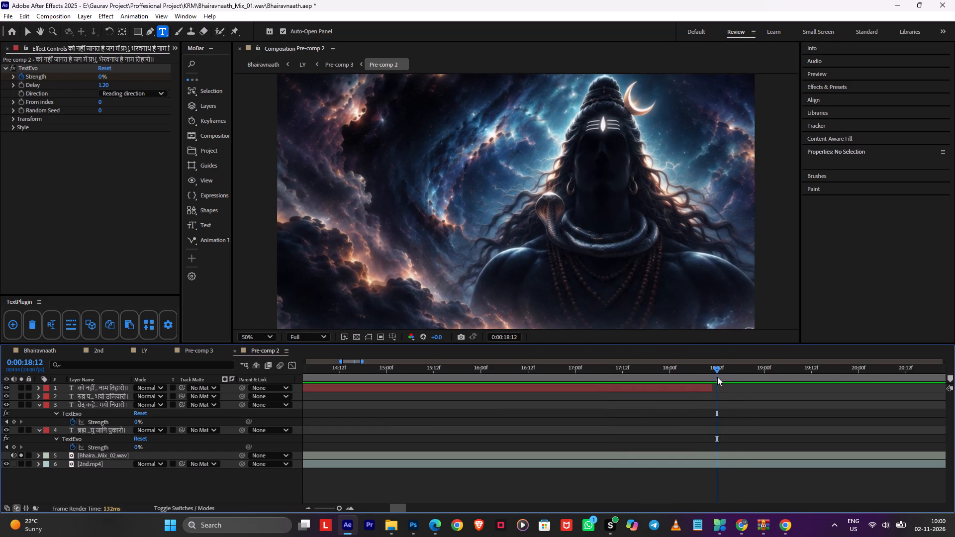
{"action": "left_click", "coordinate": [714, 385]}
Duplicate the fourth lyric layer and move the copy so it starts at 0:00:18:12.
{"action": "key", "text": "ctrl+d"}
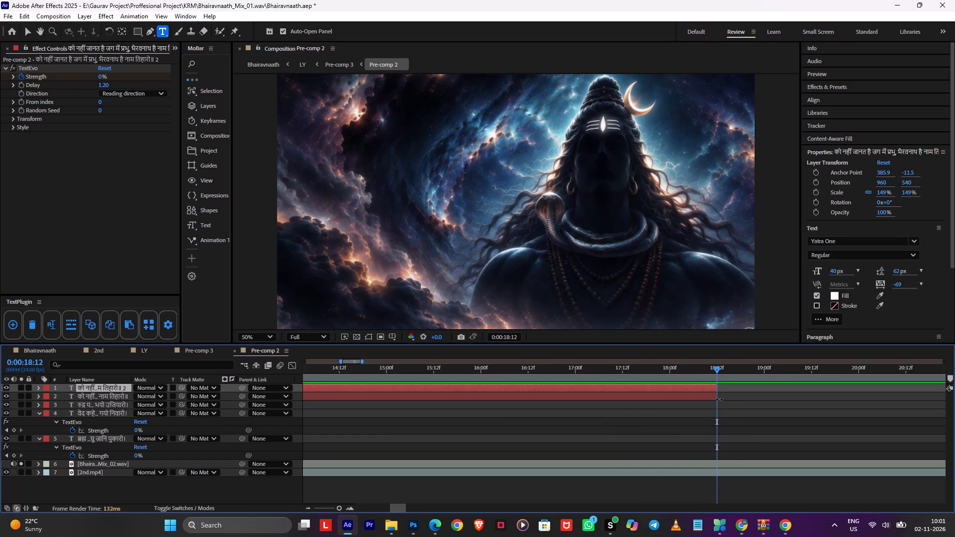
{"action": "key", "text": "bracketleft"}
Play back from 0:00:18:04 through the repeated fourth line to check its timing against the audio and video.
{"action": "left_click_drag", "start_coordinate": [704, 368], "coordinate": [686, 368]}
{"action": "key", "text": "space"}
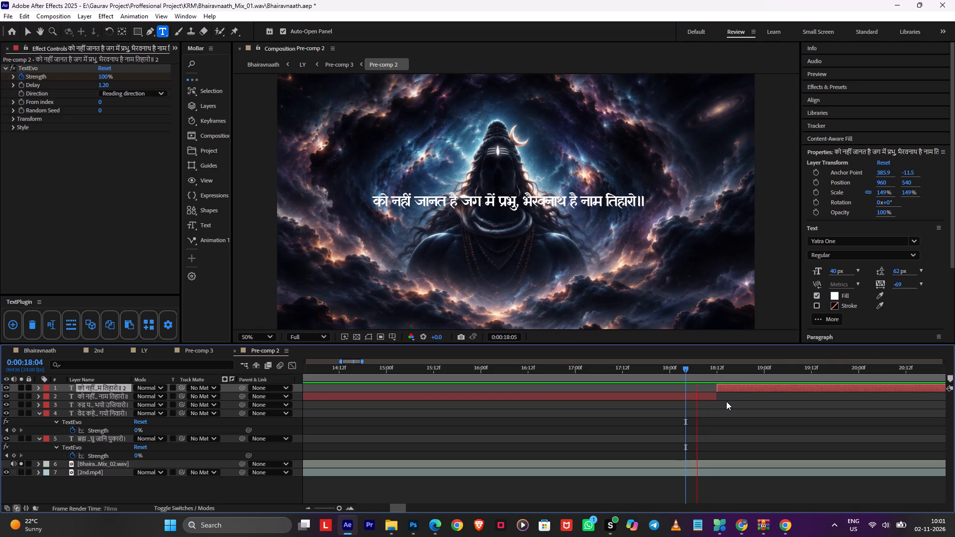
{"action": "scroll", "coordinate": [748, 410], "scroll_direction": "down", "scroll_amount": 1, "text": "alt"}
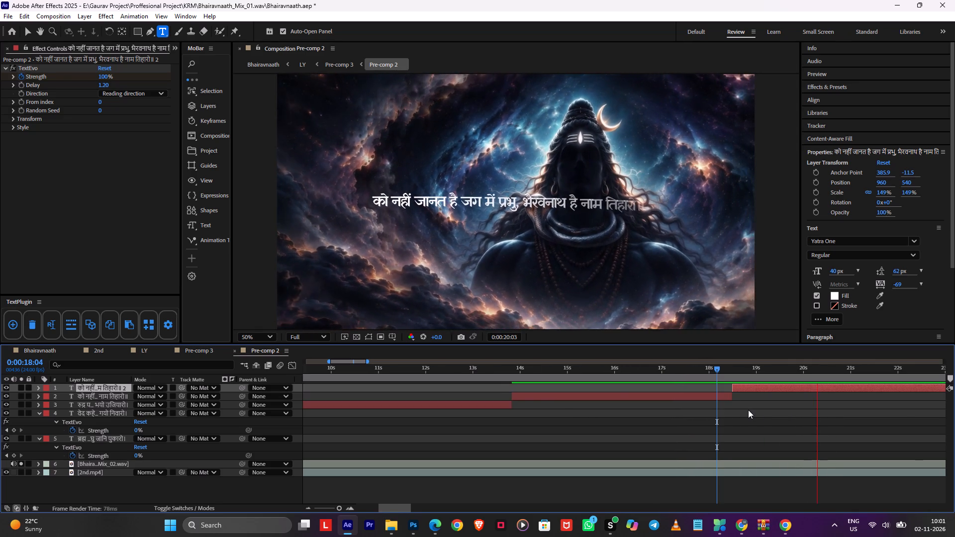
{"action": "key", "text": "space"}
{"action": "key", "text": "space"}
{"action": "key", "text": "space"}
{"action": "key", "text": "space"}
{"action": "key", "text": "space"}
{"action": "key", "text": "space"}
{"action": "key", "text": "space"}
{"action": "key", "text": "space"}
{"action": "left_click_drag", "start_coordinate": [809, 406], "coordinate": [646, 409]}
{"action": "scroll", "coordinate": [698, 405], "scroll_direction": "down", "scroll_amount": 1, "text": "alt"}
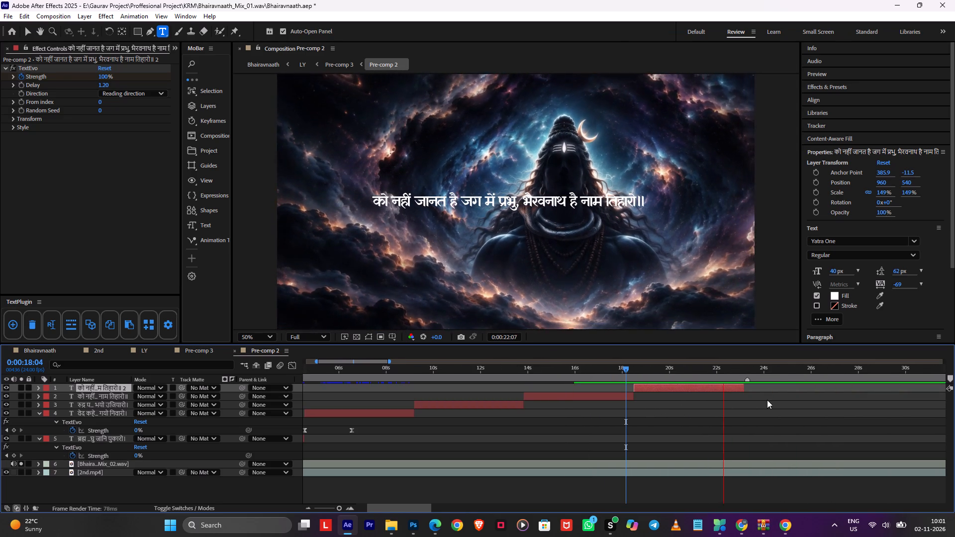
Extend the repeated fourth-line layer to end at the 0:00:23:07 marker and save the project.
{"action": "left_click_drag", "start_coordinate": [743, 362], "coordinate": [749, 368]}
{"action": "left_click", "coordinate": [749, 368]}
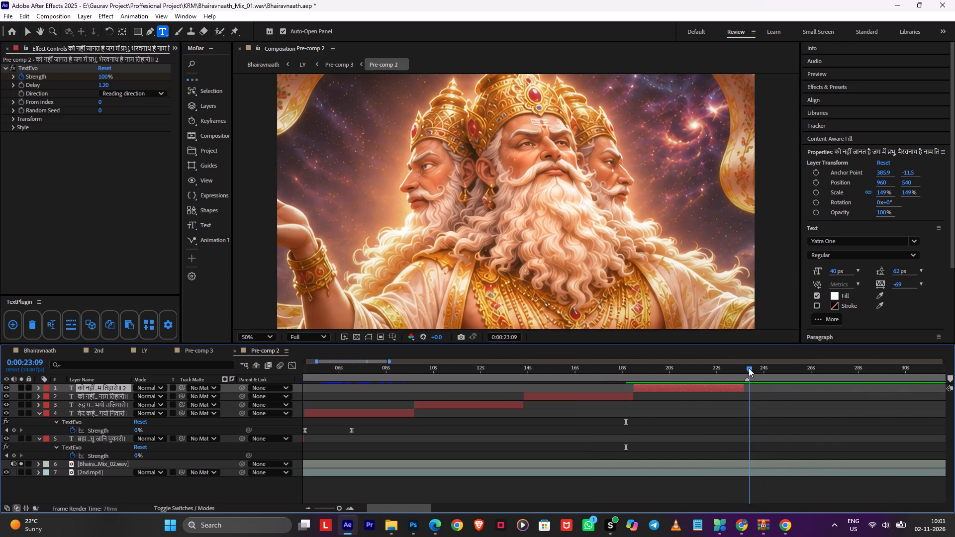
{"action": "left_click", "coordinate": [745, 387]}
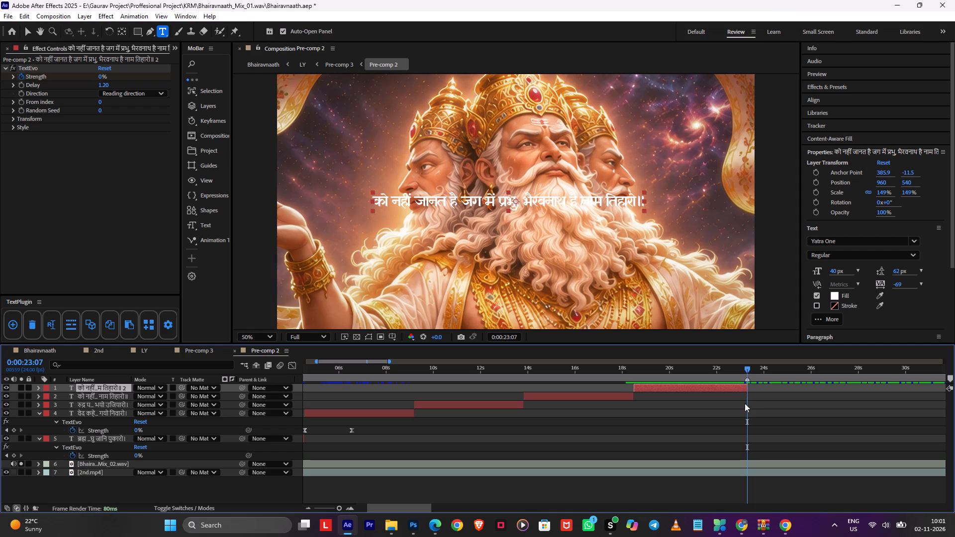
{"action": "left_click", "coordinate": [746, 389]}
{"action": "scroll", "coordinate": [745, 409], "scroll_direction": "up", "scroll_amount": 2, "text": "alt"}
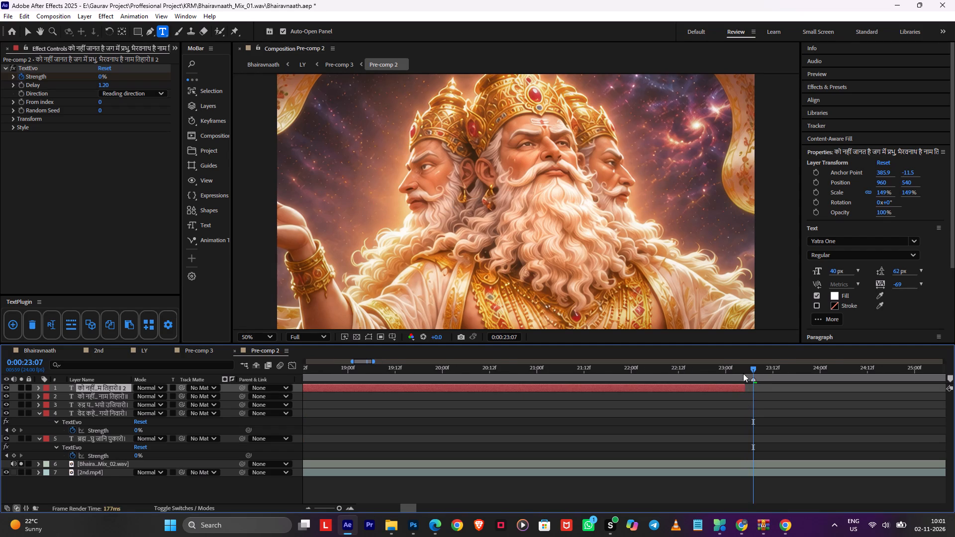
{"action": "left_click_drag", "start_coordinate": [743, 369], "coordinate": [751, 374]}
{"action": "left_click_drag", "start_coordinate": [747, 391], "coordinate": [753, 392]}
{"action": "left_click", "coordinate": [753, 407]}
{"action": "key", "text": "space"}
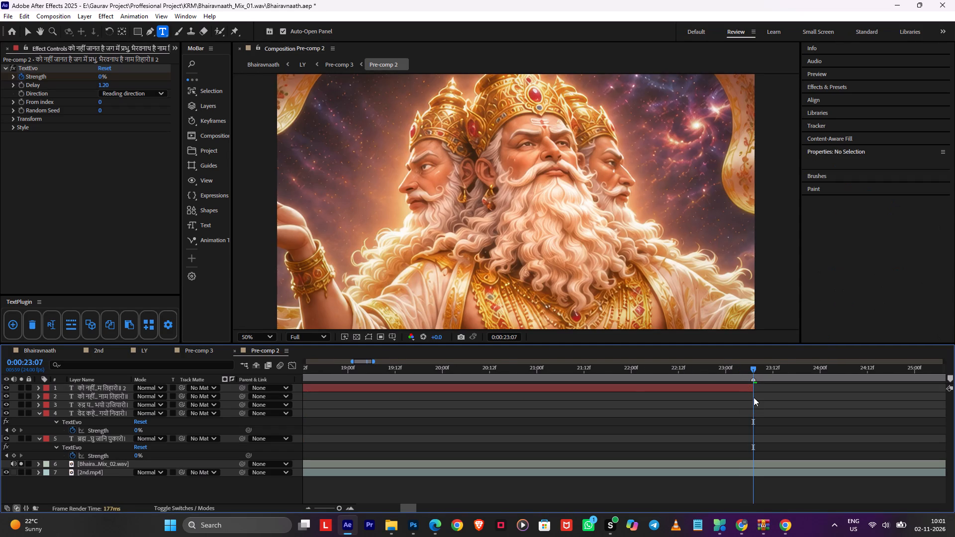
{"action": "scroll", "coordinate": [754, 397], "scroll_direction": "down", "scroll_amount": 2, "text": "alt"}
{"action": "left_click", "coordinate": [760, 371]}
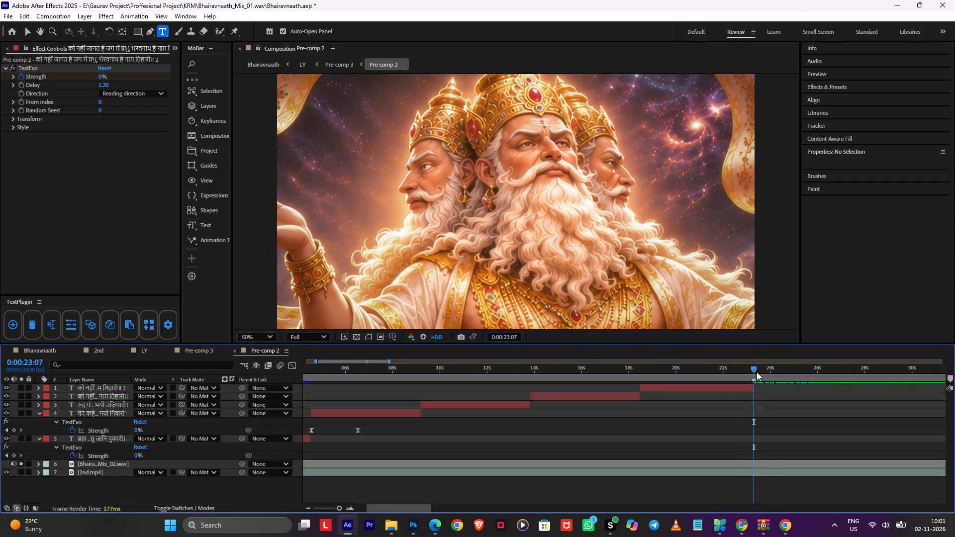
{"action": "key", "text": "ctrl+s"}
Duplicate the repeated fourth-line layer and move the copy so it starts at 0:00:23:07.
{"action": "scroll", "coordinate": [755, 406], "scroll_direction": "down", "scroll_amount": 2, "text": "alt"}
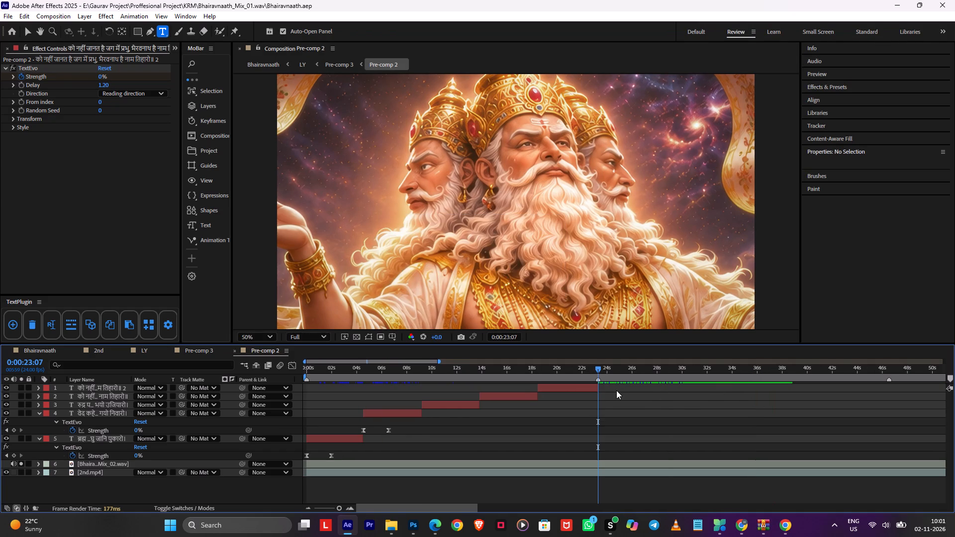
{"action": "left_click", "coordinate": [596, 389]}
{"action": "key", "text": "ctrl+d"}
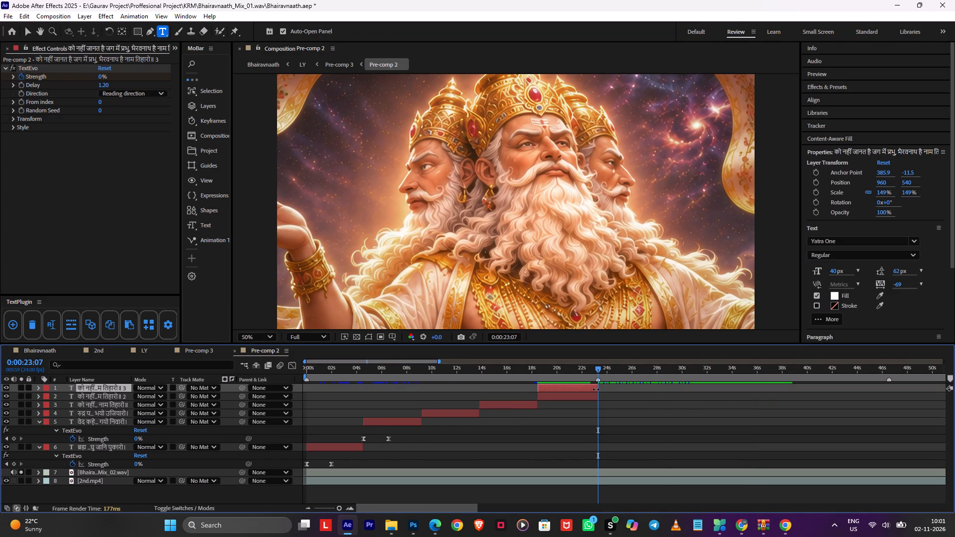
{"action": "key", "text": "bracketleft"}
{"action": "left_click", "coordinate": [594, 415]}
In the ChatGPT chat in Edge, copy the second verse's first line, पंचम सीस सों निन्दा करी जब, ब्रह्म भए मद मोह के मारो।.
{"action": "key", "text": "alt+Tab"}
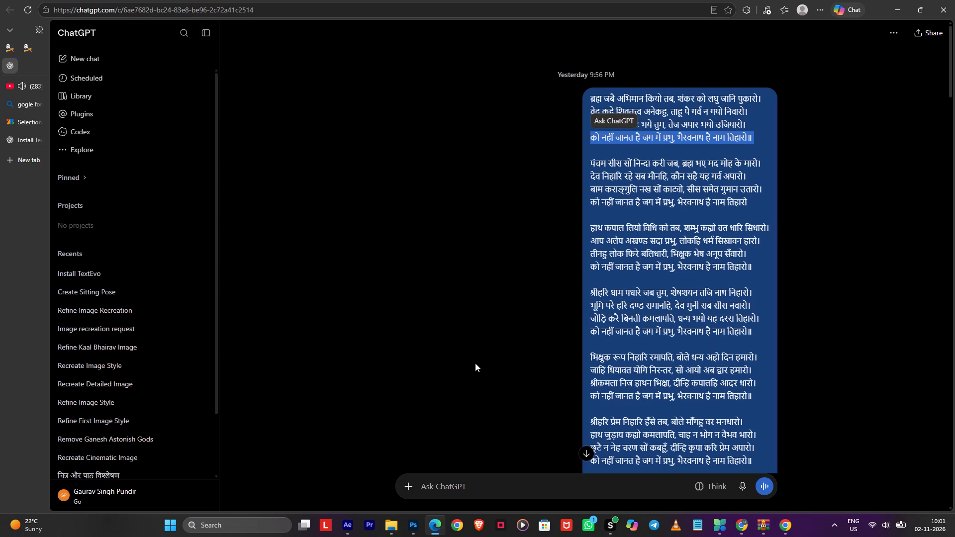
{"action": "triple_click", "coordinate": [589, 164]}
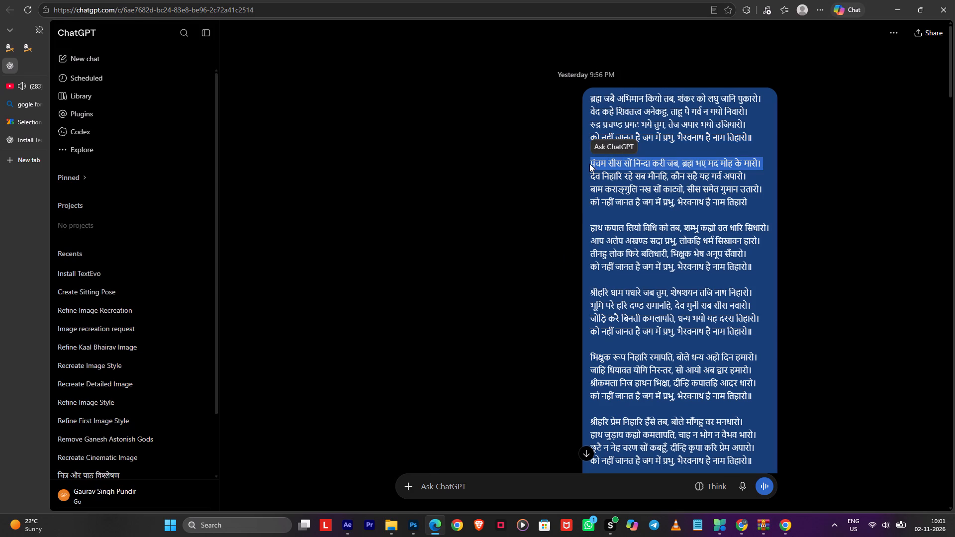
{"action": "key", "text": "ctrl+c"}
Back in After Effects, replace the newest layer's text with पंचम सीस सों निन्दा करी जब, ब्रह्म भए मद मोह के मारो।.
{"action": "key", "text": "alt+Tab"}
{"action": "left_click", "coordinate": [622, 382]}
{"action": "double_click", "coordinate": [614, 385]}
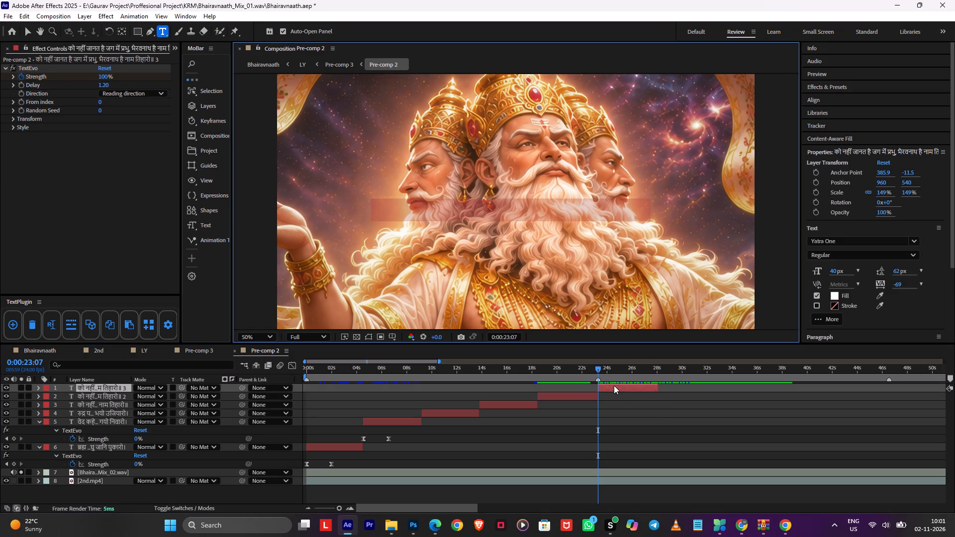
{"action": "key", "text": "ctrl+v"}
{"action": "left_click", "coordinate": [611, 427]}
Preview the पंचम सीस line and trim its layer to end at 0:00:28:00.
{"action": "key", "text": "space"}
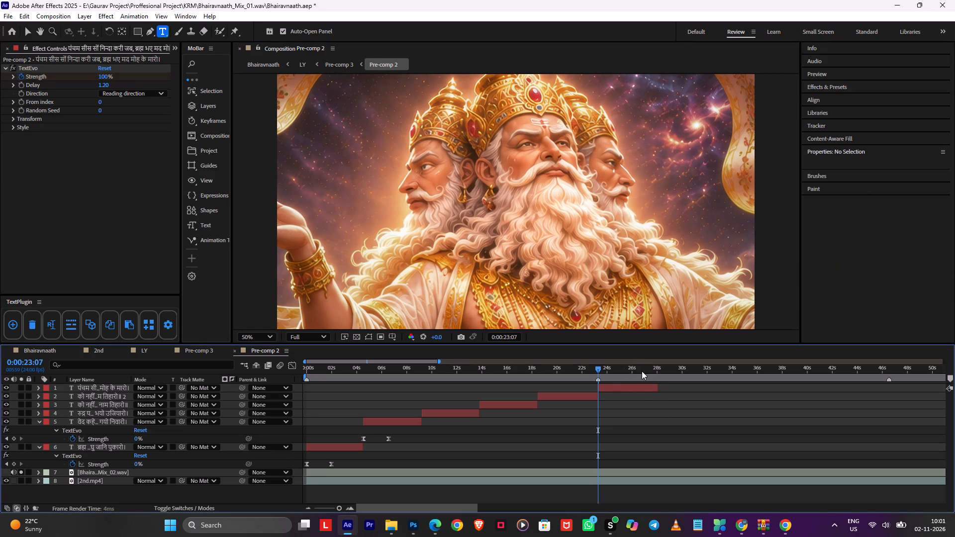
{"action": "left_click", "coordinate": [642, 371]}
{"action": "key", "text": "space"}
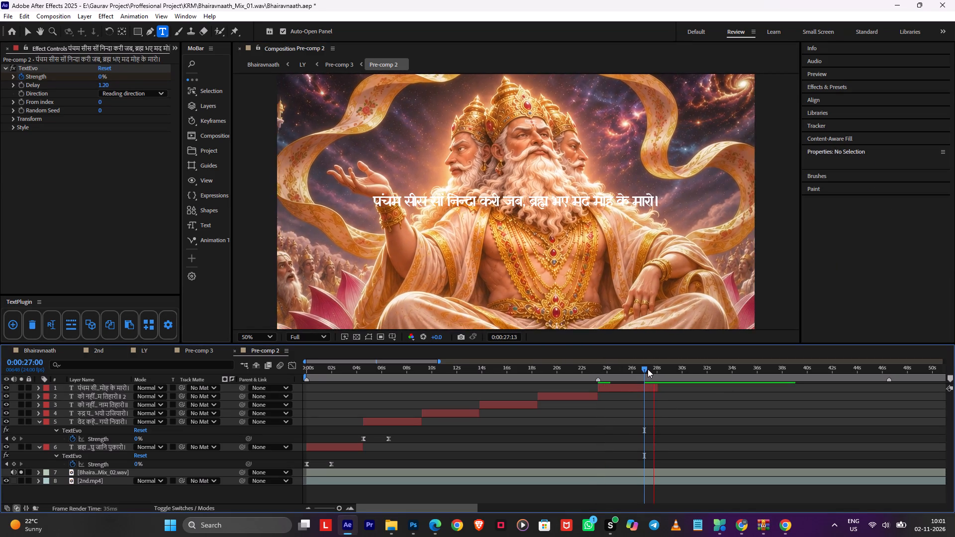
{"action": "left_click_drag", "start_coordinate": [652, 369], "coordinate": [657, 373]}
{"action": "scroll", "coordinate": [658, 382], "scroll_direction": "up", "scroll_amount": 2, "text": "alt"}
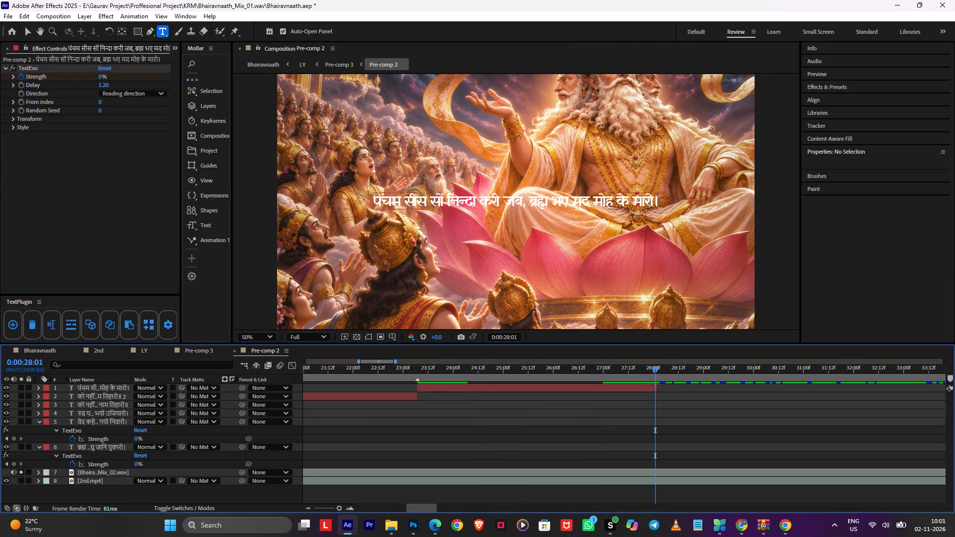
{"action": "left_click_drag", "start_coordinate": [661, 390], "coordinate": [656, 391]}
{"action": "left_click_drag", "start_coordinate": [655, 369], "coordinate": [653, 369]}
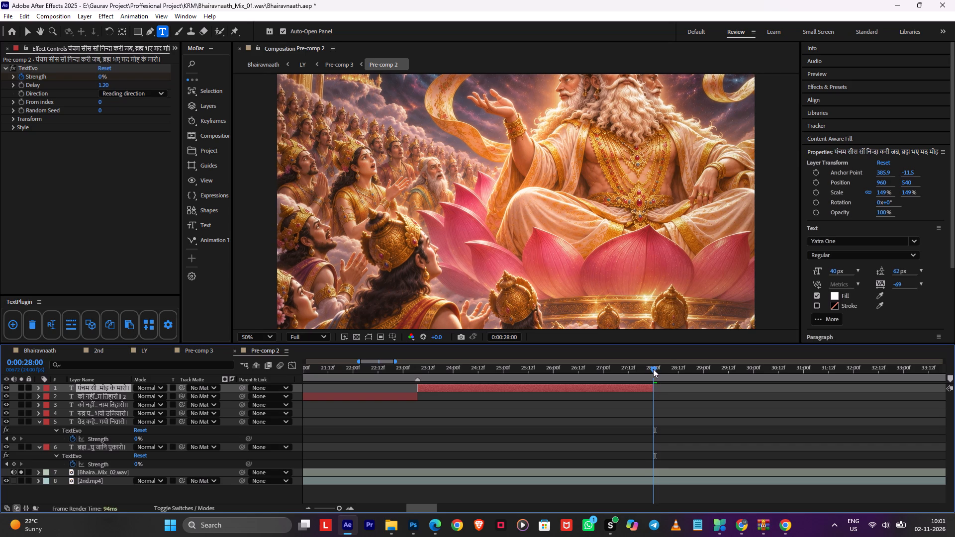
{"action": "left_click_drag", "start_coordinate": [653, 369], "coordinate": [650, 377]}
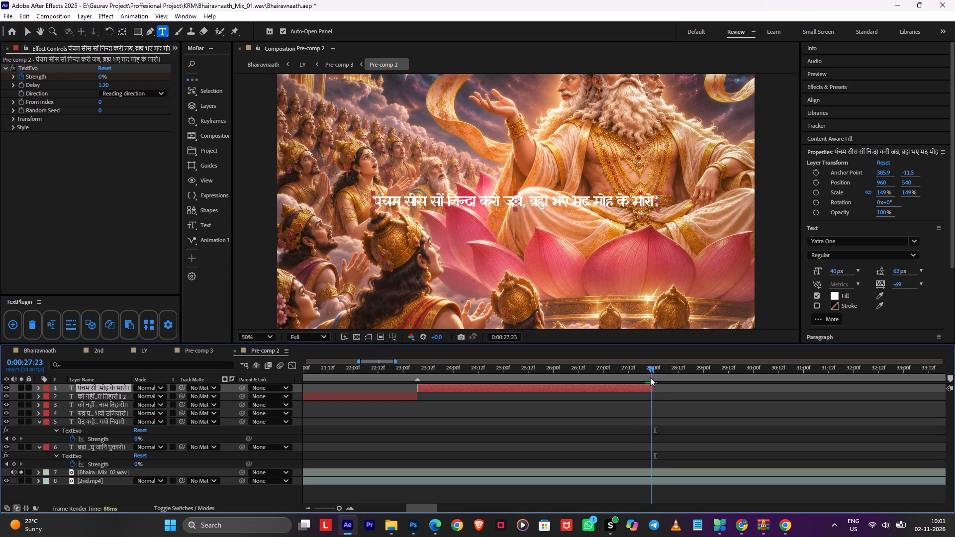
Duplicate the पंचम सीस lyric layer and move the copy so it starts at 0:00:27:23.
{"action": "left_click_drag", "start_coordinate": [650, 377], "coordinate": [649, 378]}
{"action": "left_click", "coordinate": [654, 388]}
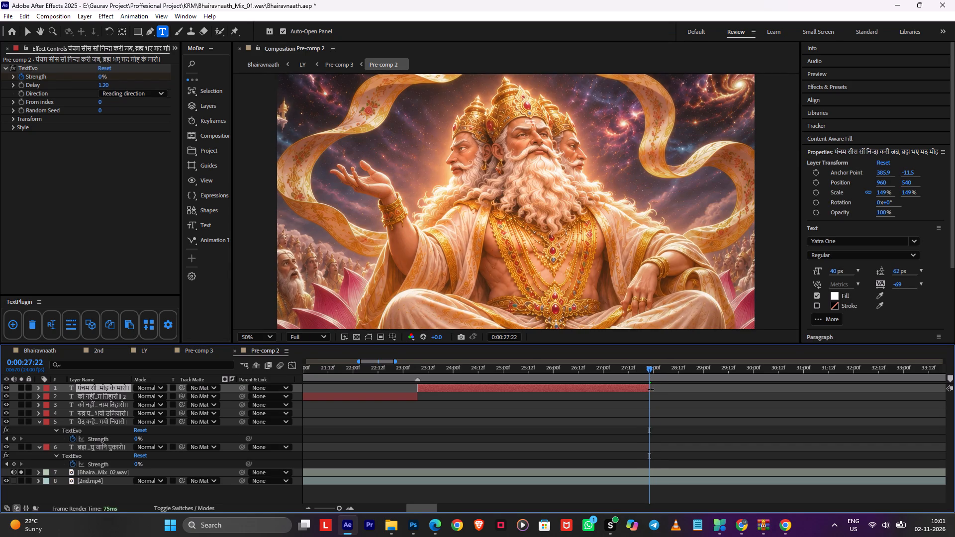
{"action": "left_click", "coordinate": [651, 388]}
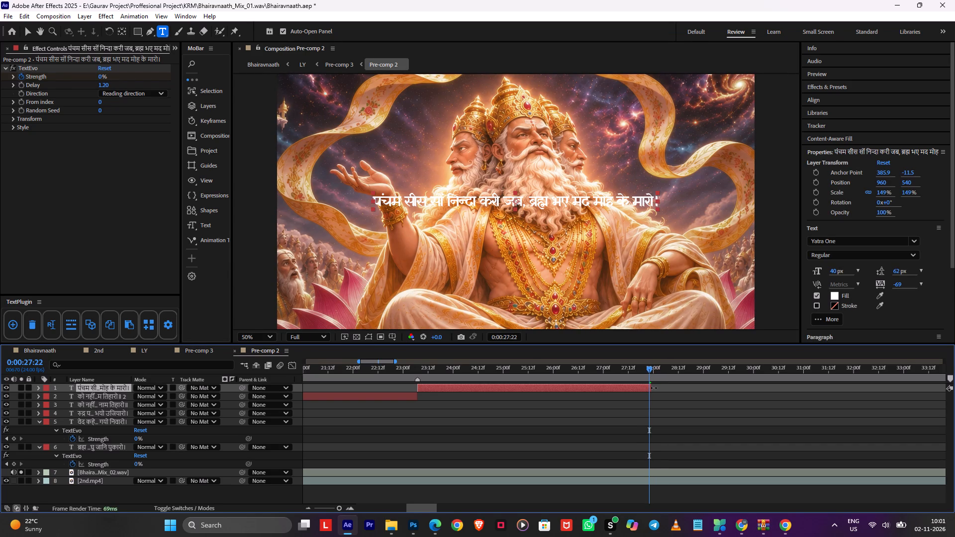
{"action": "key", "text": "ctrl+d"}
{"action": "scroll", "coordinate": [654, 391], "scroll_direction": "up", "scroll_amount": 2, "text": "alt"}
{"action": "key", "text": "o"}
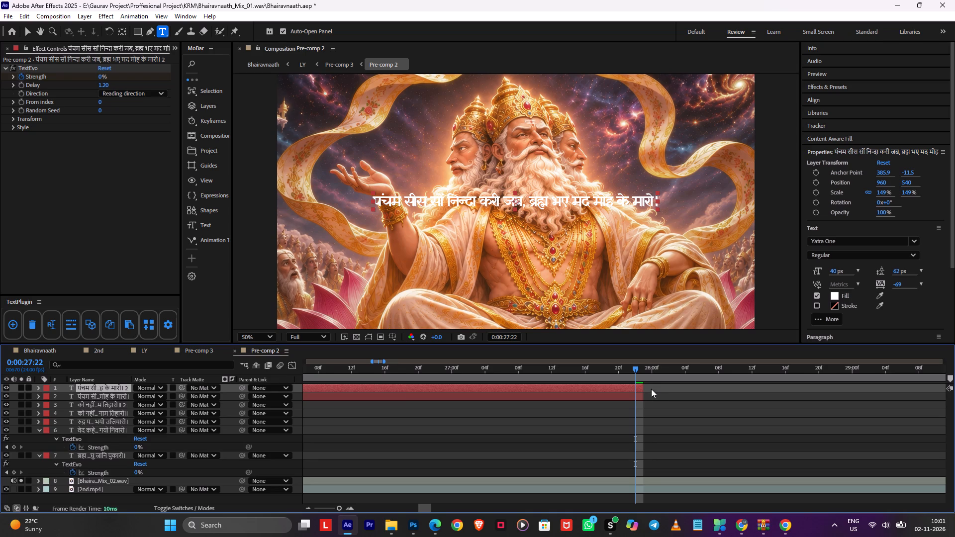
{"action": "key", "text": "bracketleft"}
{"action": "left_click", "coordinate": [643, 373]}
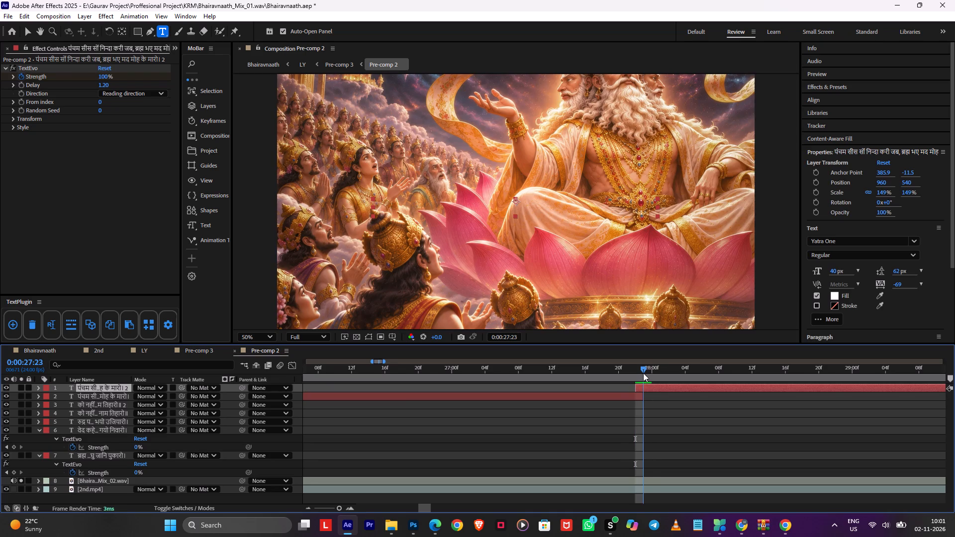
{"action": "left_click_drag", "start_coordinate": [646, 387], "coordinate": [652, 389]}
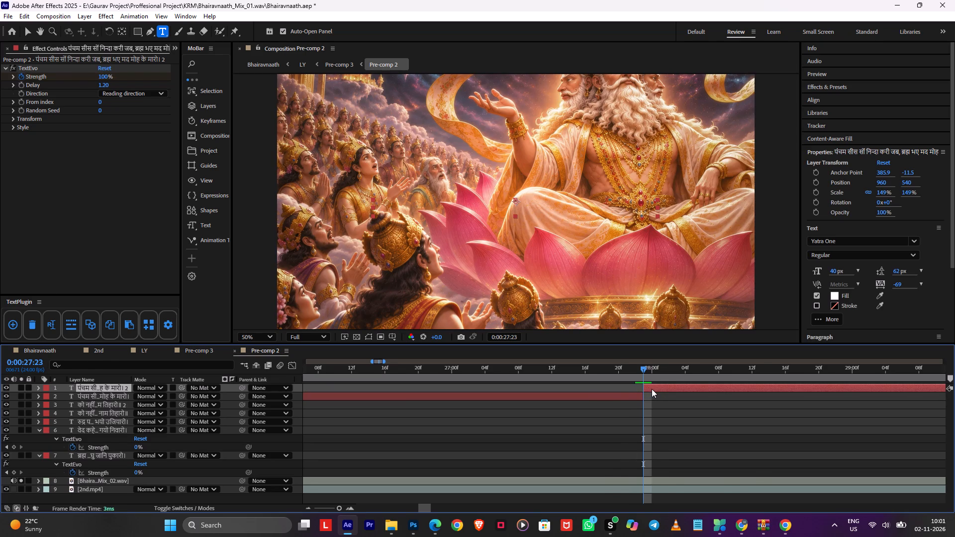
Switch to the ChatGPT chat in Edge and select the next lyric line of the second verse.
{"action": "key", "text": "alt+Tab"}
{"action": "left_click", "coordinate": [586, 173]}
{"action": "triple_click", "coordinate": [587, 178]}
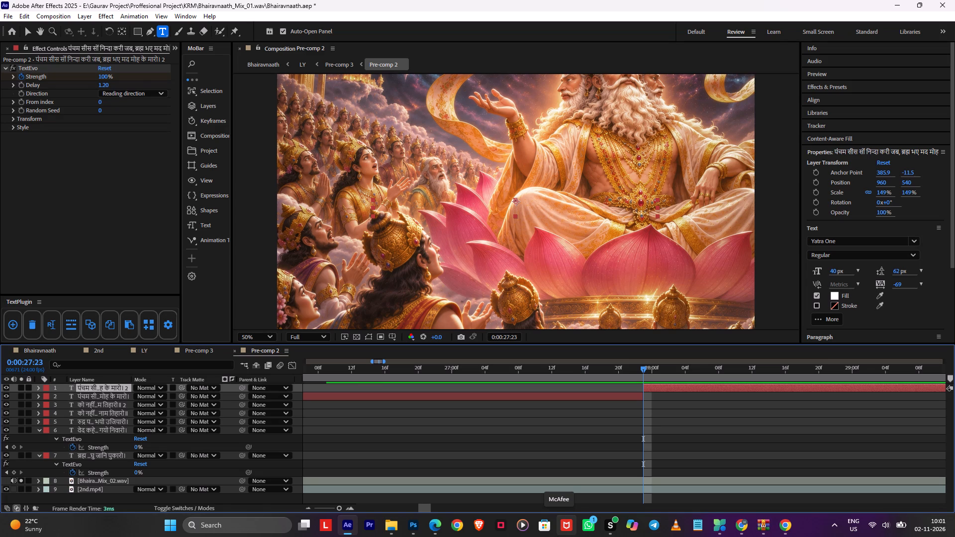
Back in After Effects, set the composition preview resolution to Quarter.
{"action": "left_click", "coordinate": [290, 338], "text": "ctrl"}
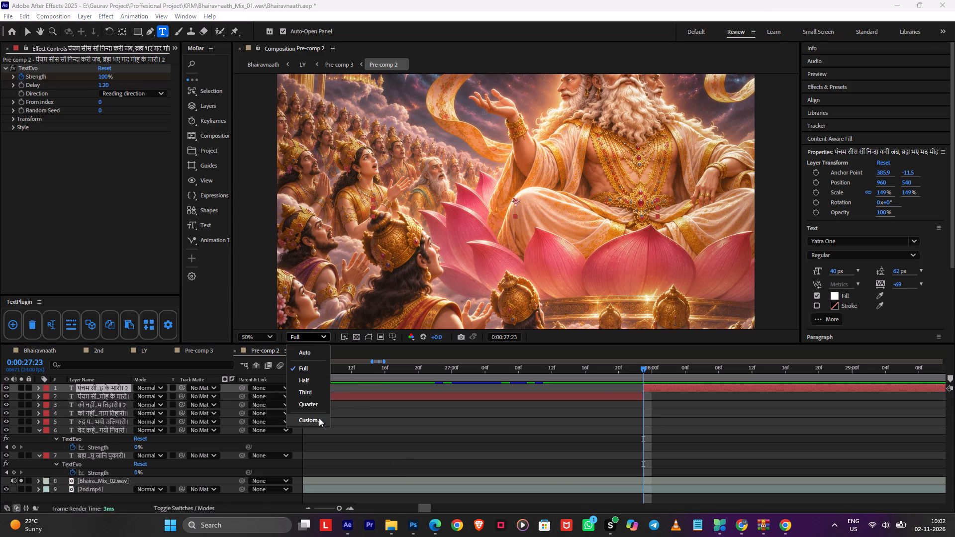
{"action": "left_click", "coordinate": [319, 400], "text": "ctrl"}
Open the duplicated पंचम सीस layer's text for editing.
{"action": "double_click", "coordinate": [731, 387], "text": "ctrl"}
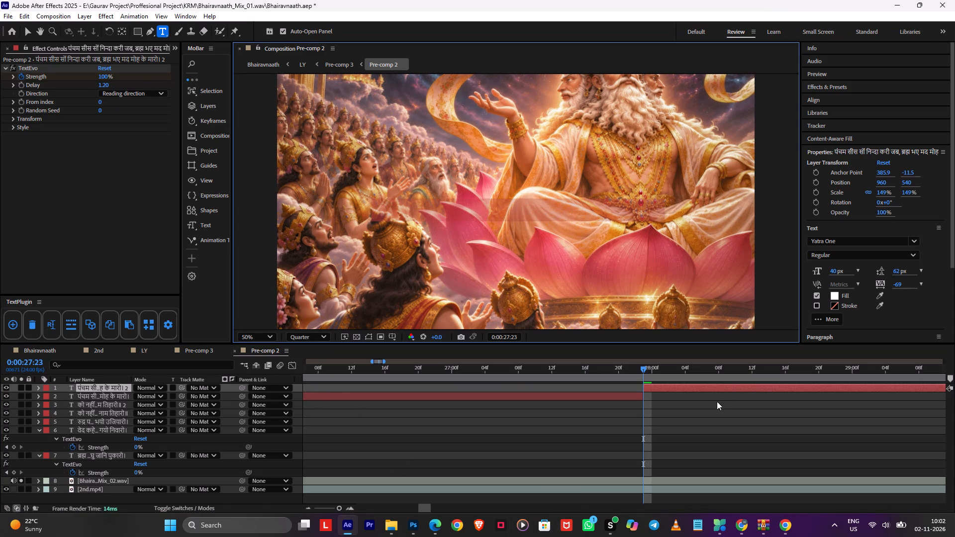